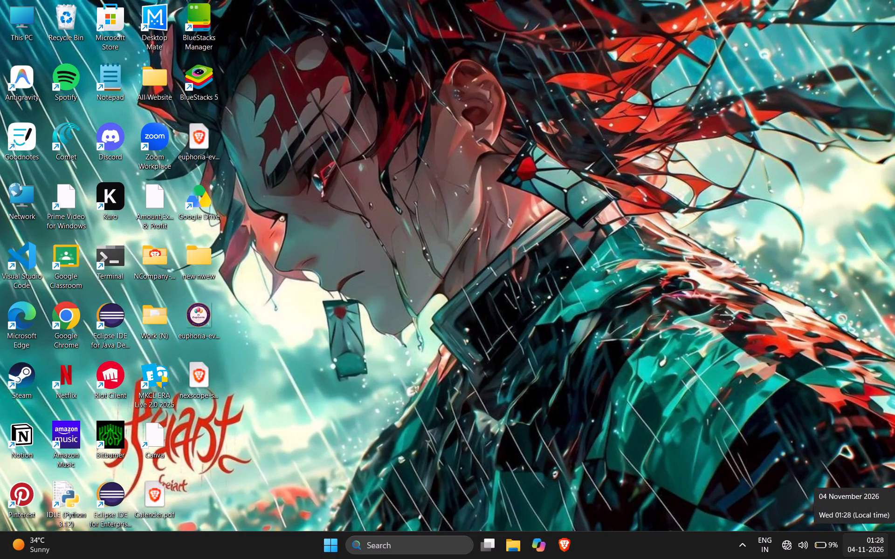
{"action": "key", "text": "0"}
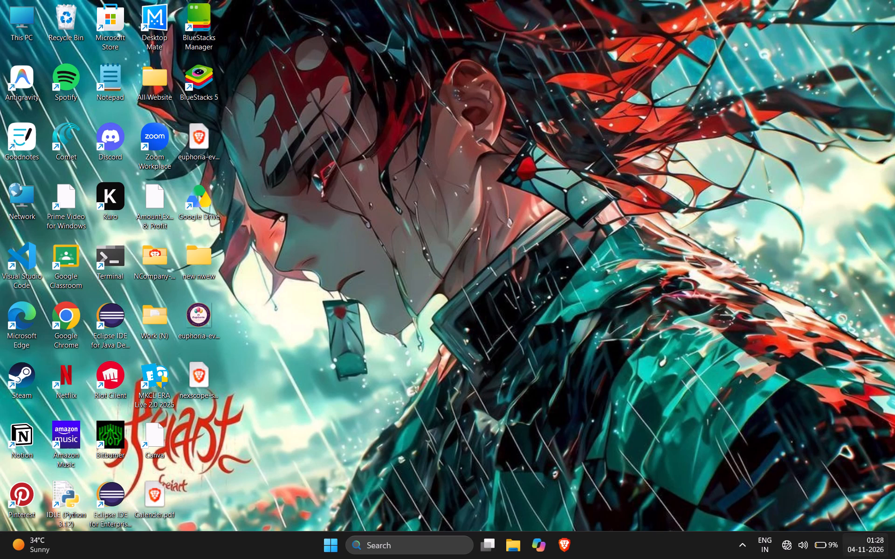
Connect the computer to the infiniX Wi-Fi network from the list of available networks.
{"action": "left_click", "coordinate": [796, 541]}
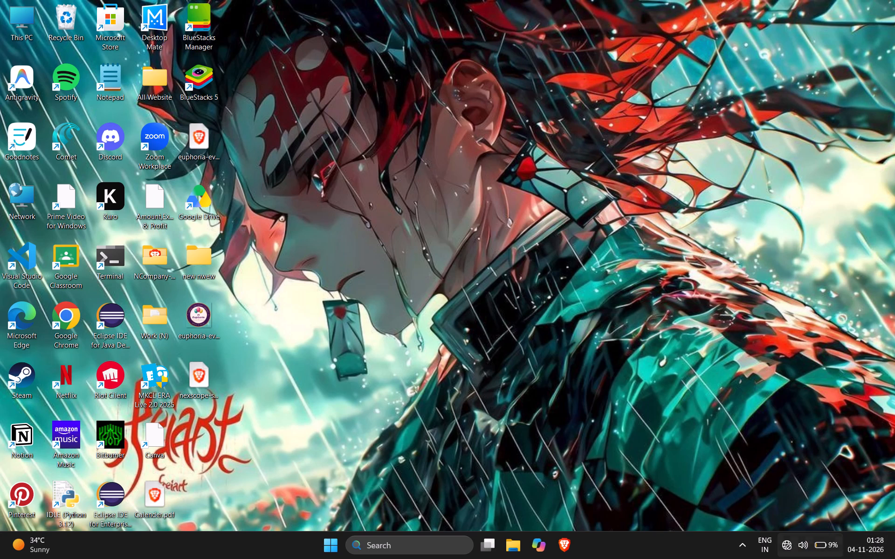
{"action": "left_click", "coordinate": [814, 558]}
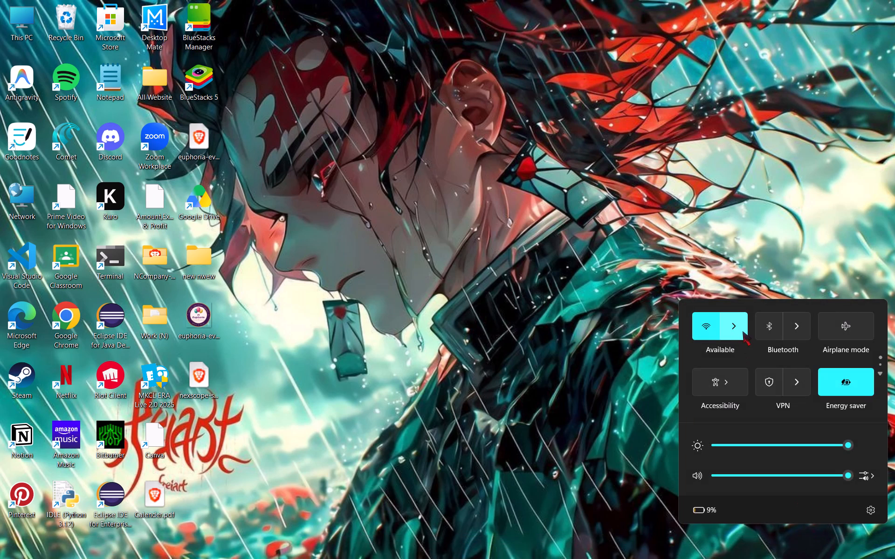
{"action": "left_click", "coordinate": [743, 331]}
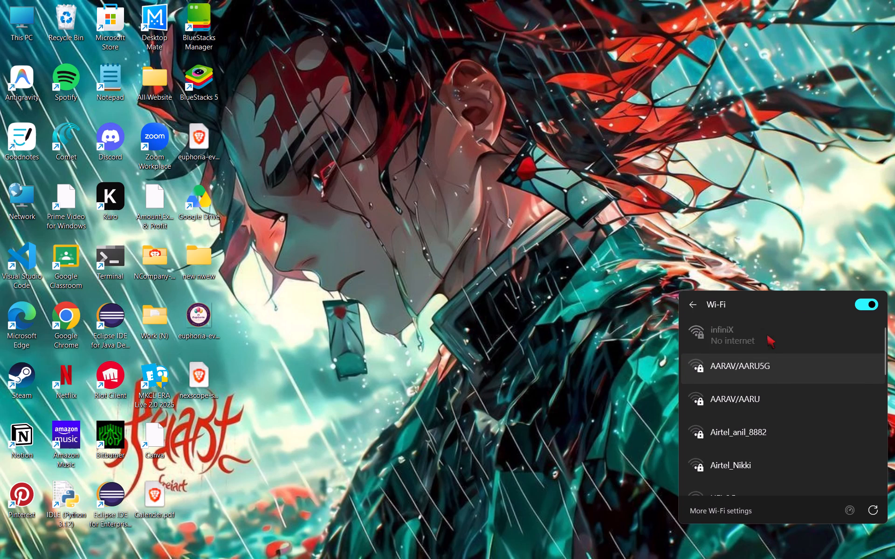
{"action": "left_click", "coordinate": [767, 334]}
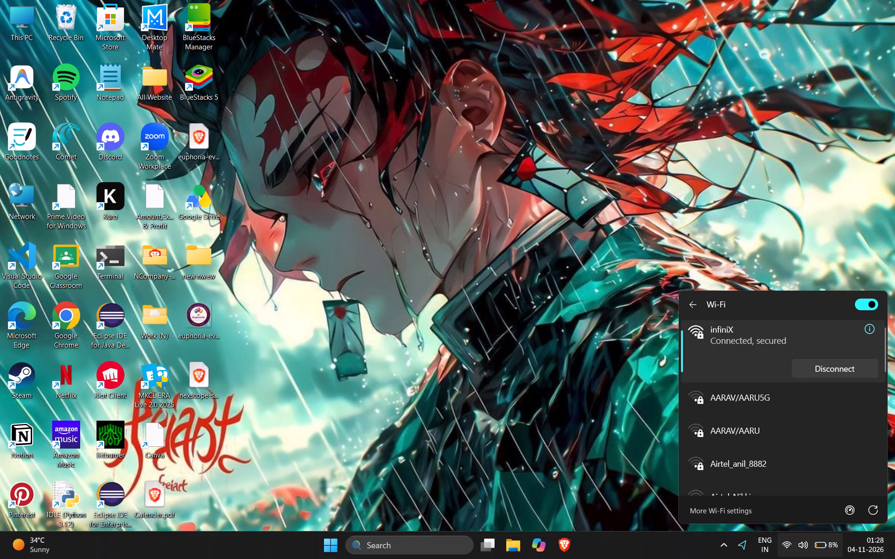
Lower the display brightness to about one third of its range.
{"action": "left_click", "coordinate": [828, 549]}
{"action": "left_click", "coordinate": [828, 549]}
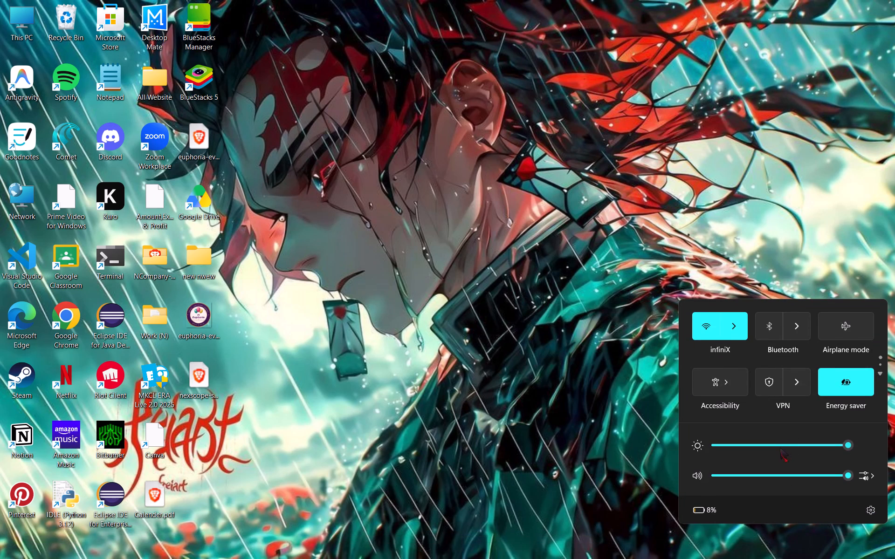
{"action": "left_click", "coordinate": [772, 444]}
{"action": "left_click", "coordinate": [745, 443]}
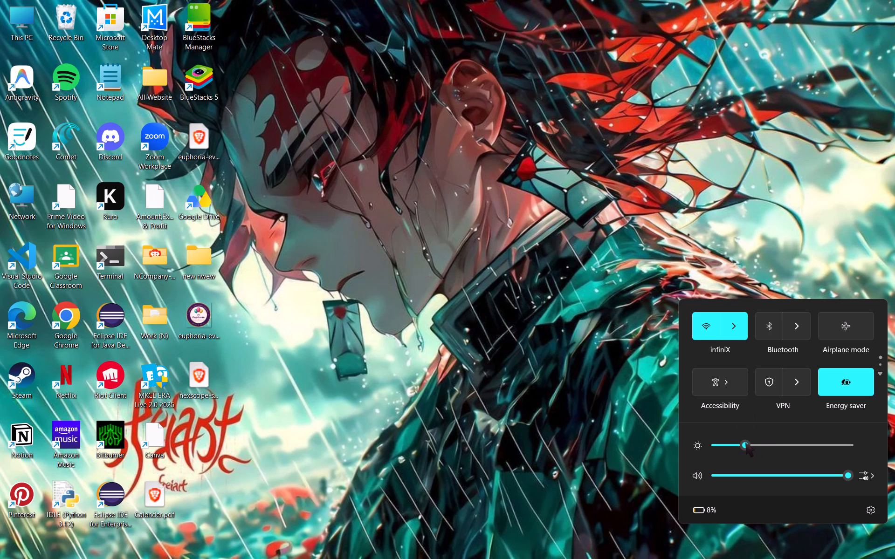
{"action": "left_click", "coordinate": [757, 446]}
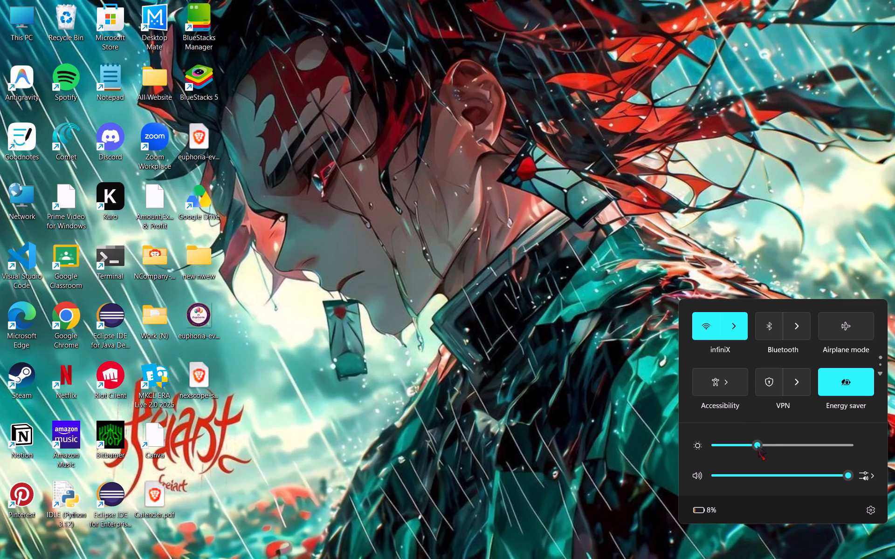
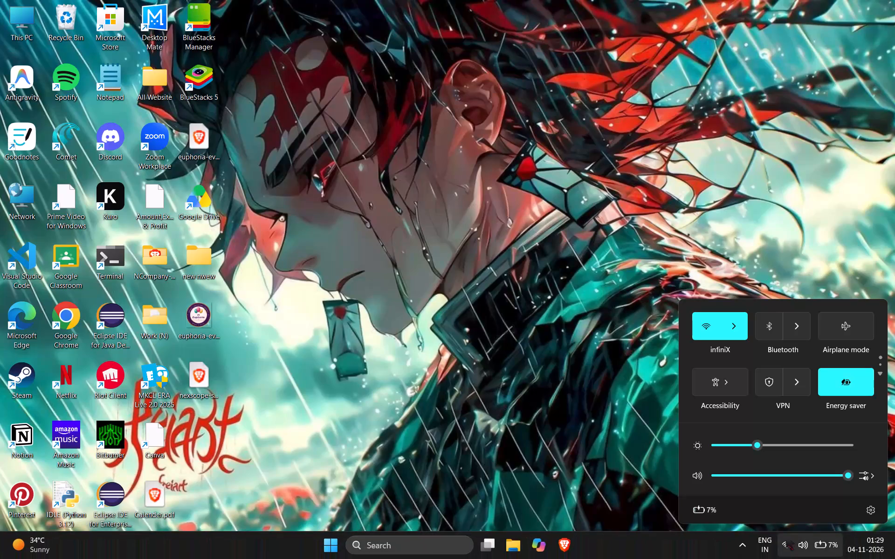
Launch the Kuro app from its desktop shortcut.
{"action": "left_click", "coordinate": [417, 546]}
{"action": "double_click", "coordinate": [112, 195]}
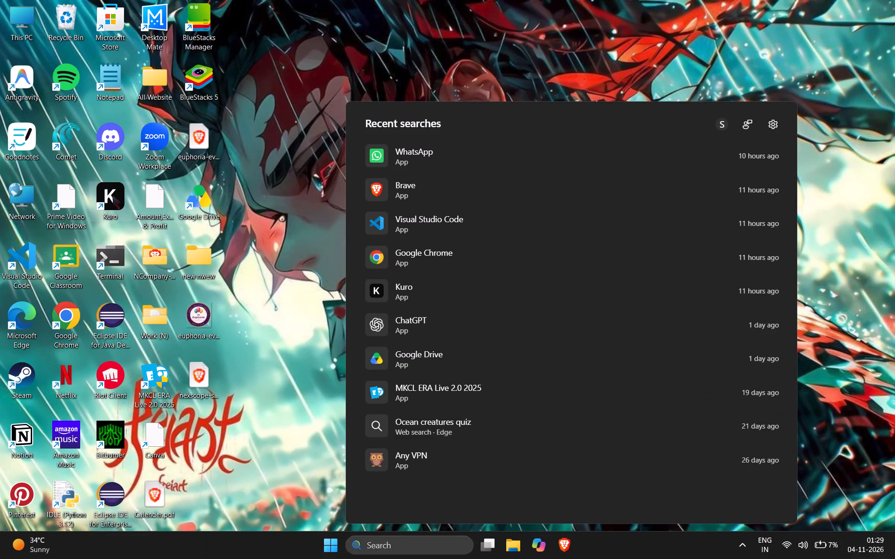
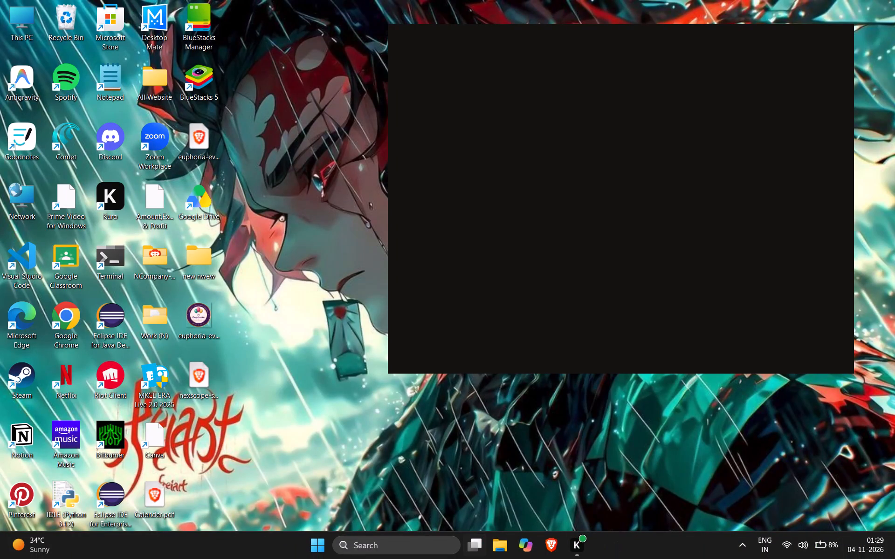
Search the computer for the WhatsApp app with the text "wh".
{"action": "left_click", "coordinate": [420, 545]}
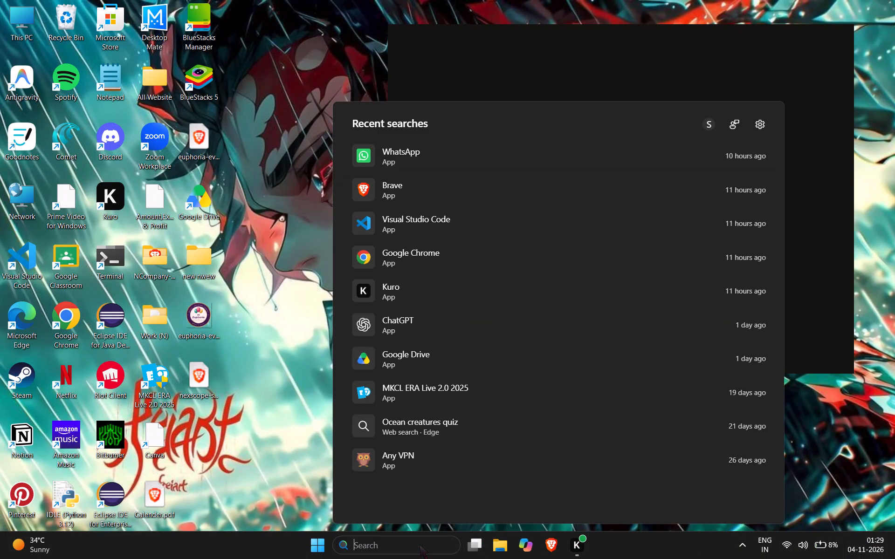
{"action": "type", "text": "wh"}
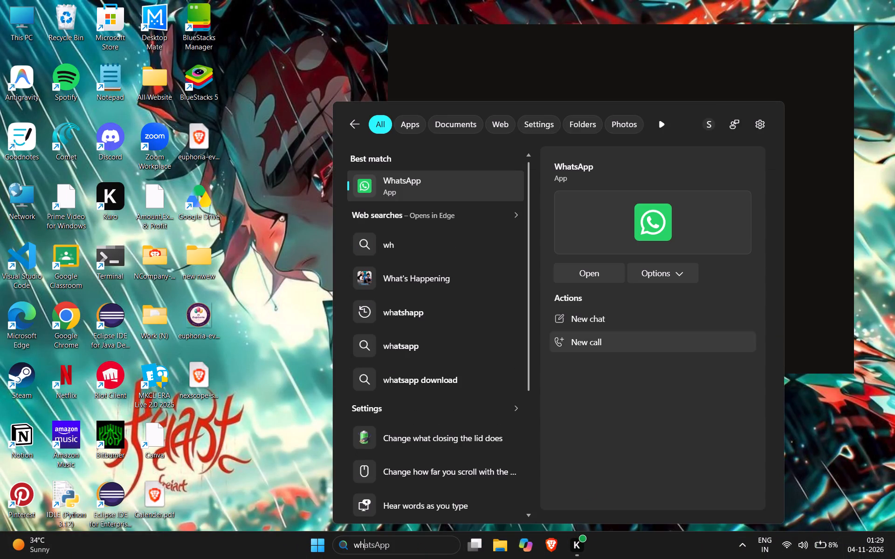
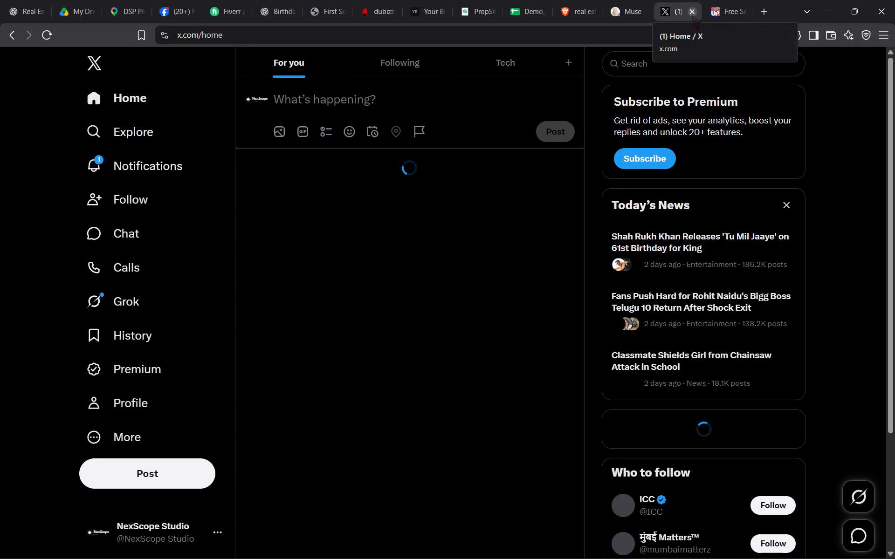
Browse the For you feed on the X home page, examining the iPhone 18 Pro Max giveaway post and its photos.
{"action": "left_click", "coordinate": [727, 12]}
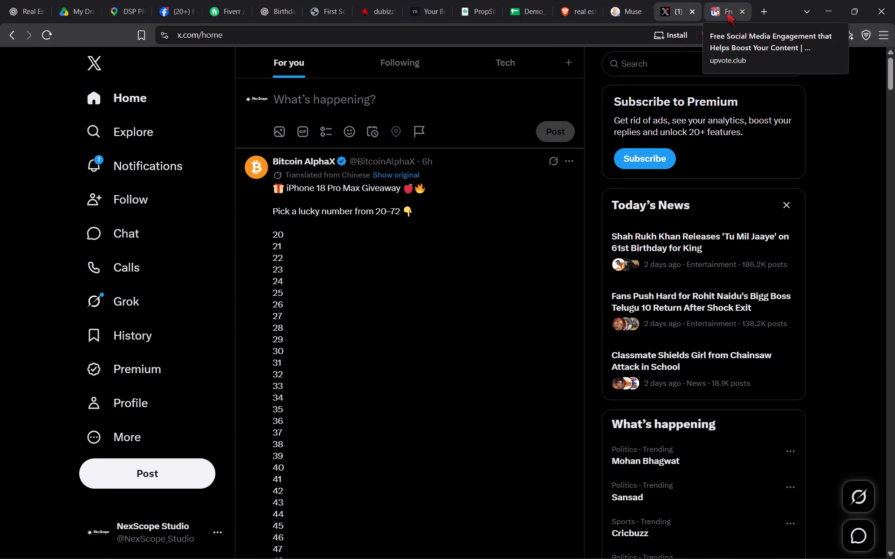
{"action": "left_click", "coordinate": [683, 1]}
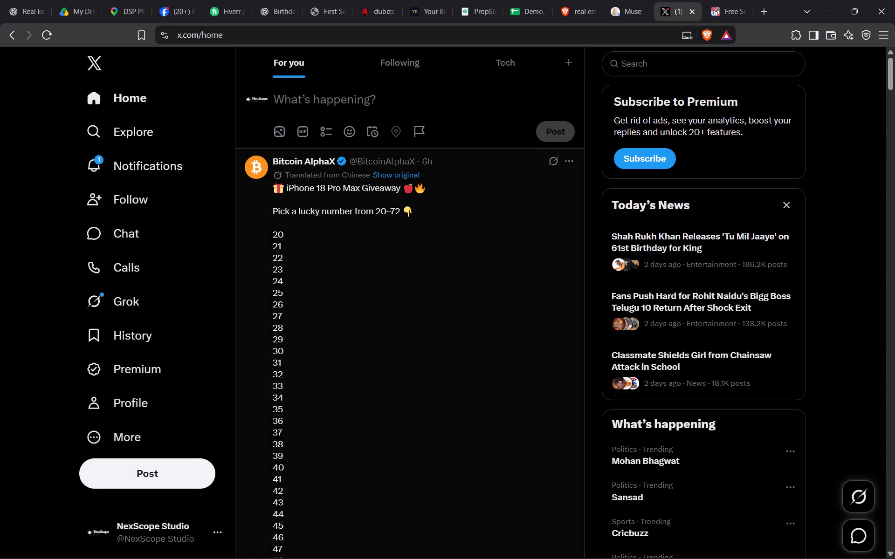
{"action": "scroll", "coordinate": [376, 236], "scroll_direction": "down", "scroll_amount": 4}
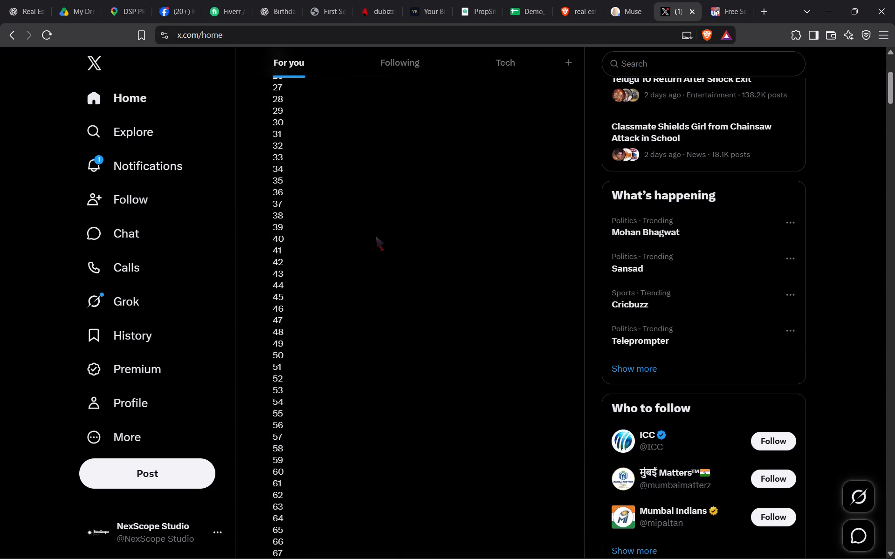
{"action": "scroll", "coordinate": [376, 236], "scroll_direction": "down", "scroll_amount": 3}
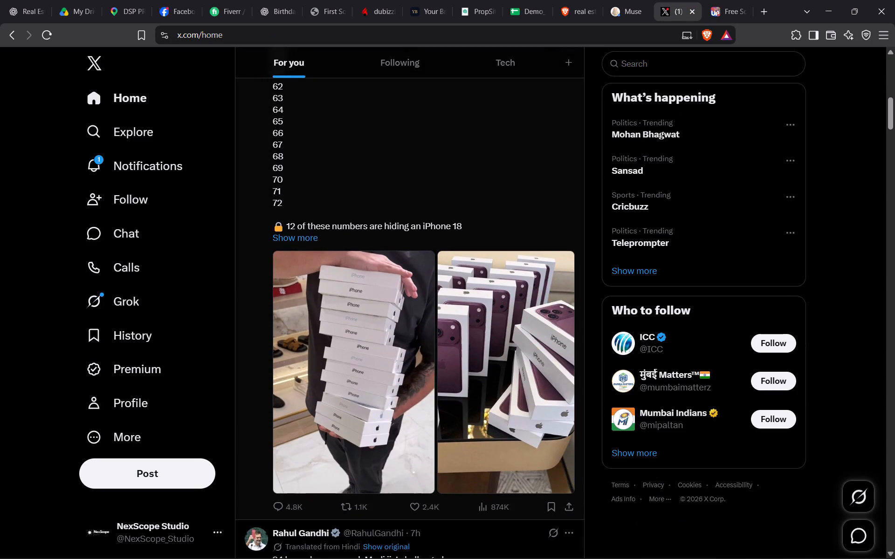
{"action": "scroll", "coordinate": [408, 231], "scroll_direction": "down", "scroll_amount": 1}
{"action": "scroll", "coordinate": [408, 231], "scroll_direction": "up", "scroll_amount": 1}
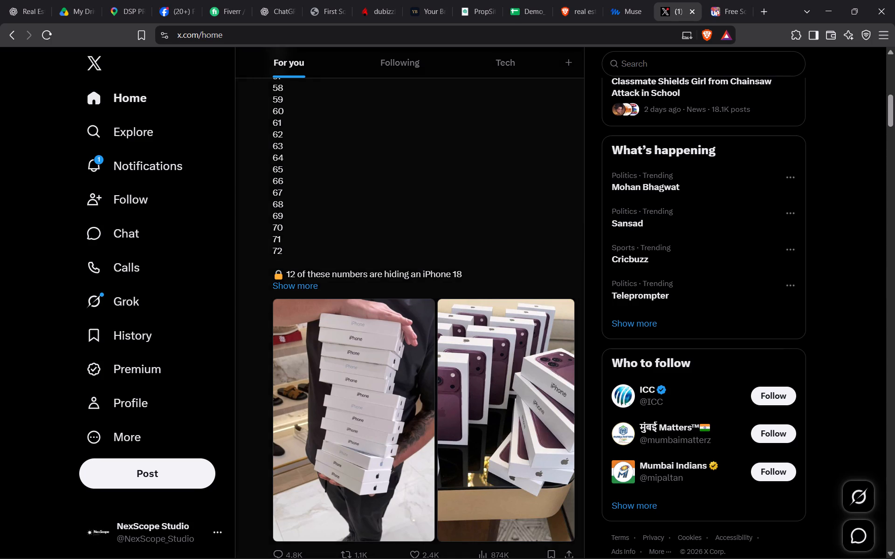
Close the Facebook browser tab.
{"action": "scroll", "coordinate": [377, 103], "scroll_direction": "up", "scroll_amount": 6}
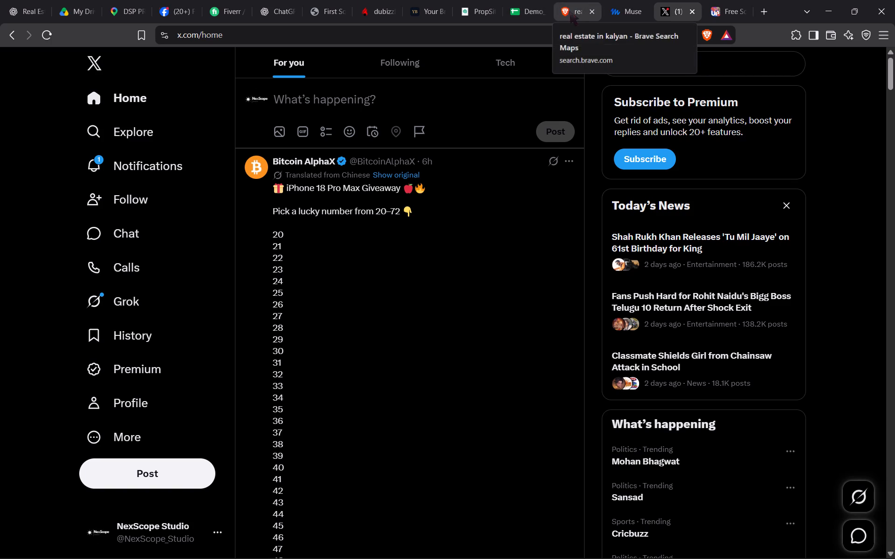
{"action": "left_click", "coordinate": [190, 9]}
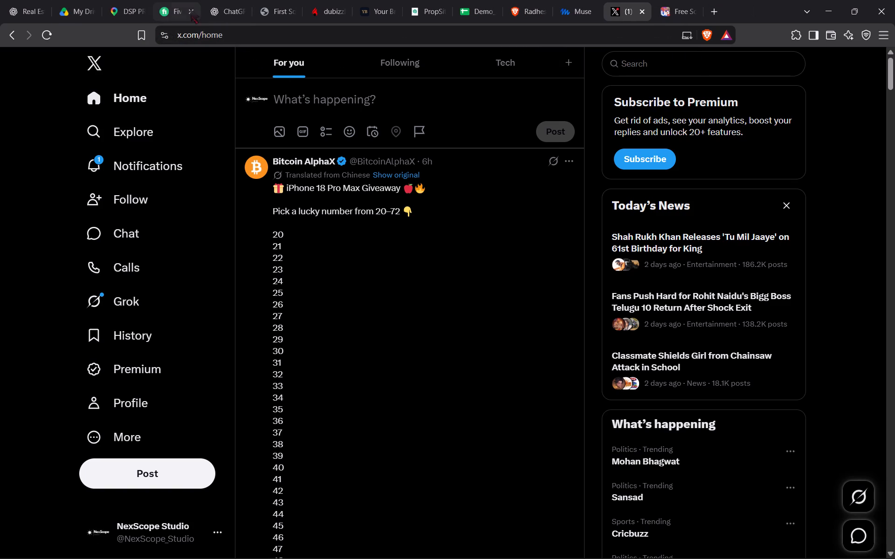
{"action": "scroll", "coordinate": [721, 26], "scroll_direction": "right", "scroll_amount": 2}
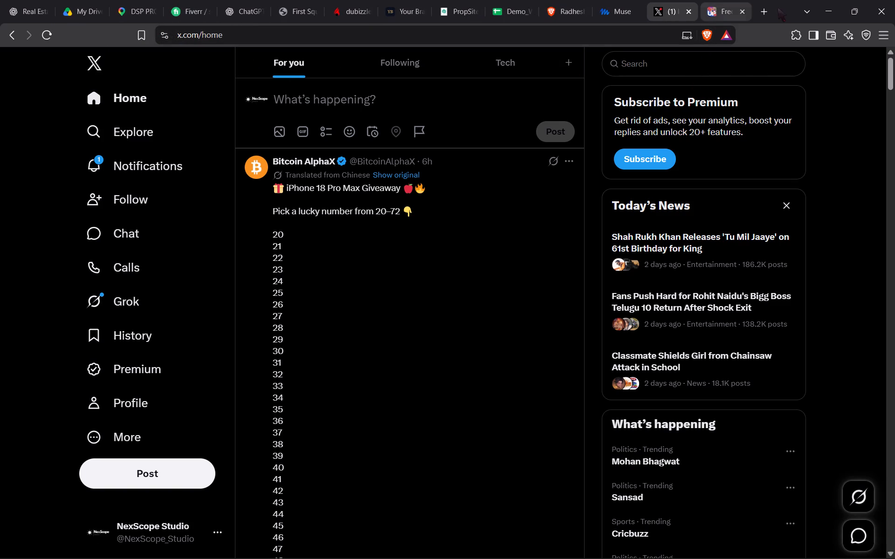
Search for "meta ads manager" in a new tab and open Ads Manager through the Meta for Business page.
{"action": "left_click", "coordinate": [763, 8]}
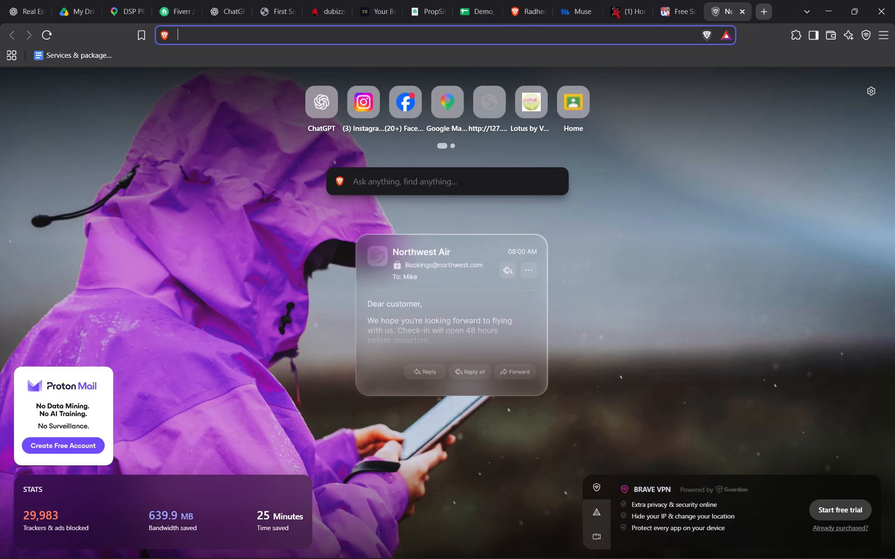
{"action": "left_click", "coordinate": [389, 178]}
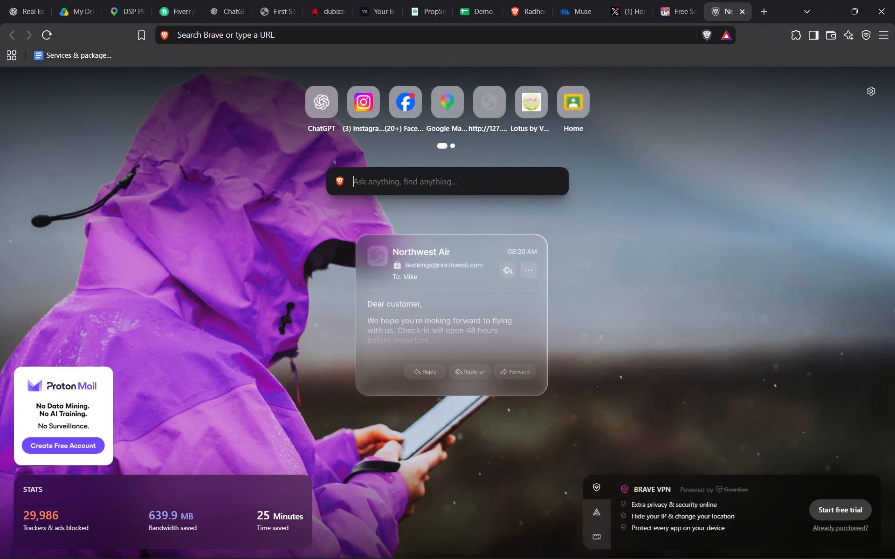
{"action": "type", "text": "met"}
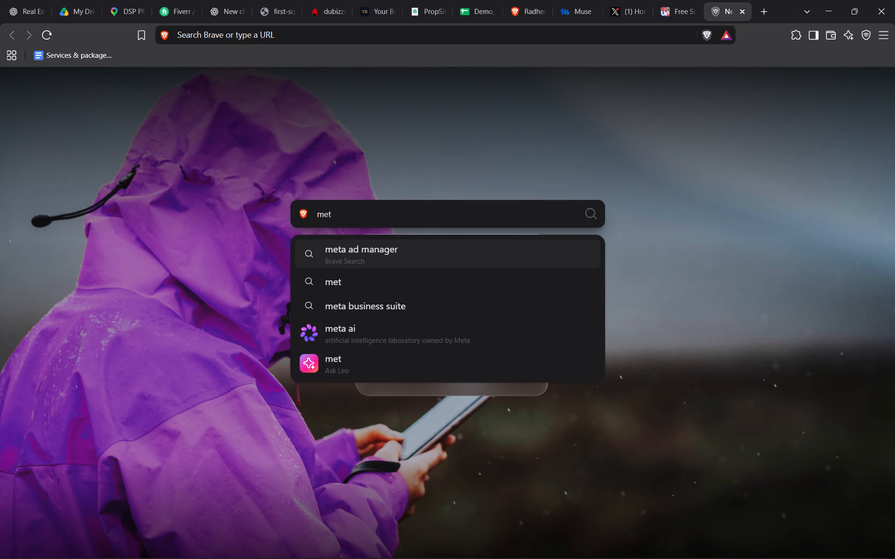
{"action": "type", "text": "a ads manager"}
{"action": "key", "text": "space"}
{"action": "key", "text": "Return"}
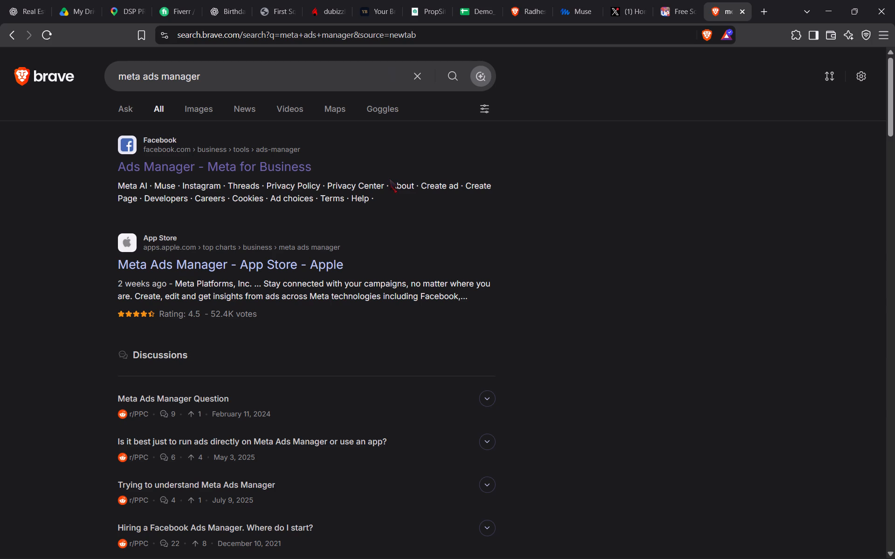
{"action": "left_click", "coordinate": [246, 163]}
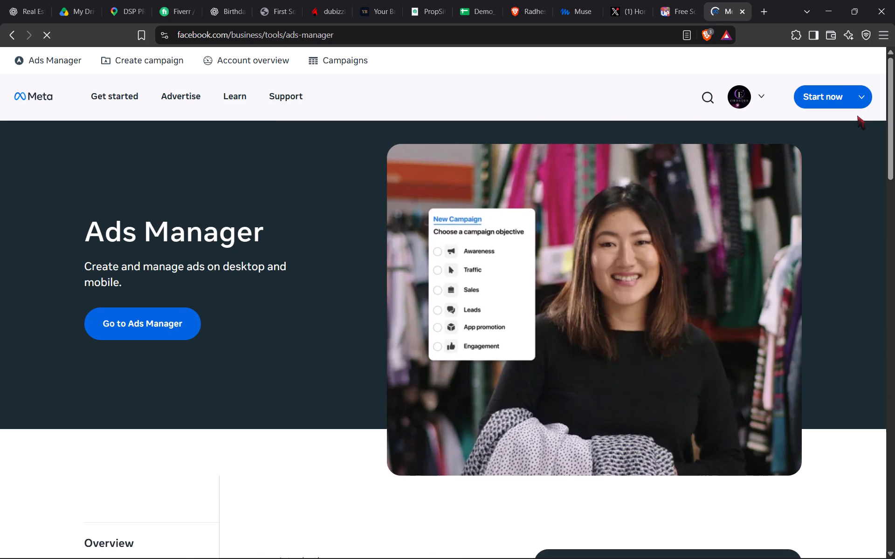
{"action": "left_click", "coordinate": [833, 93]}
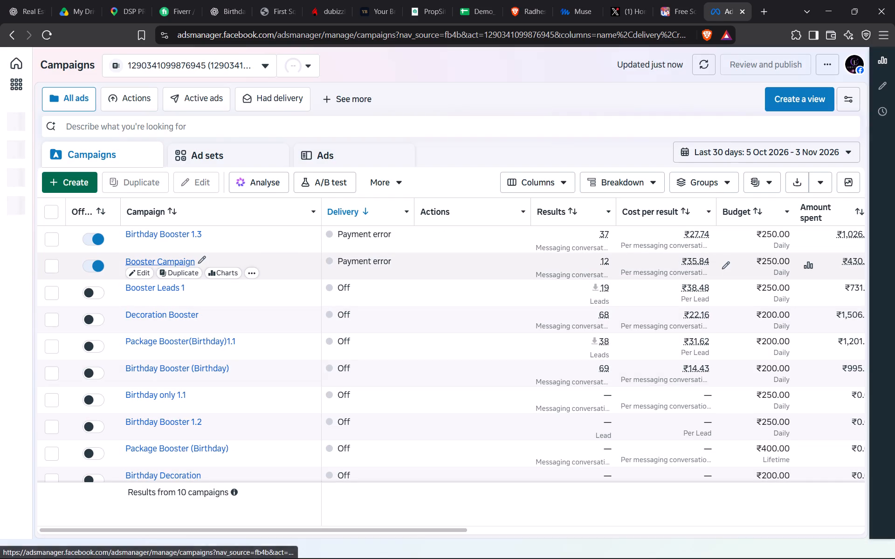
Turn off the Booster Campaign and Birthday Booster 1.3 campaigns, and dismiss the add-funds alert.
{"action": "left_click", "coordinate": [96, 266]}
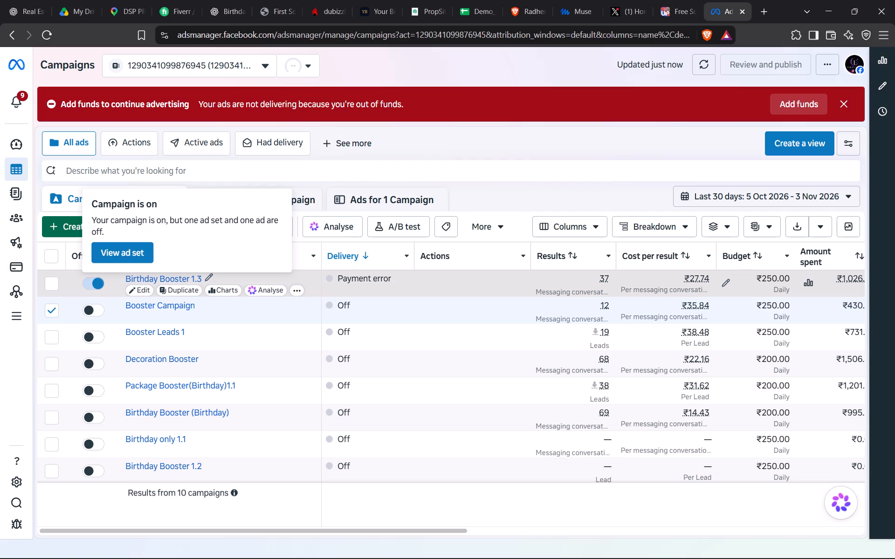
{"action": "left_click", "coordinate": [95, 285]}
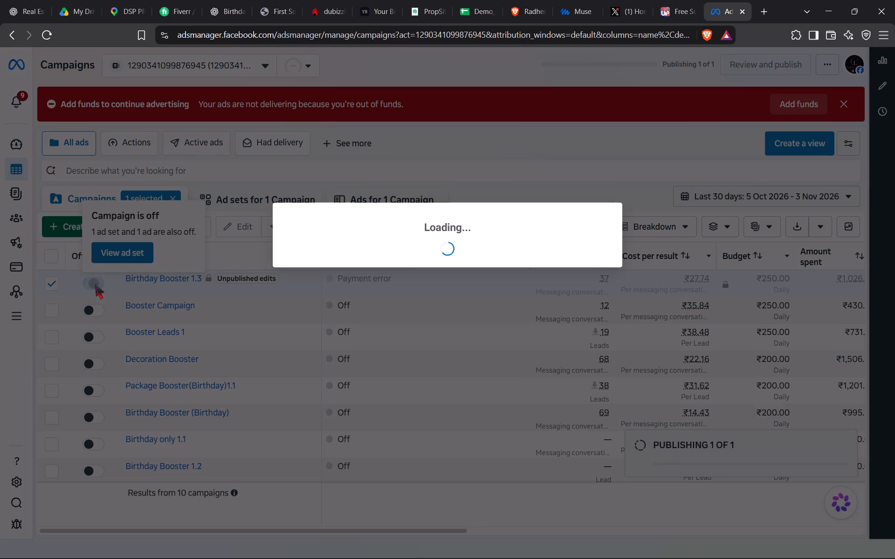
{"action": "left_click", "coordinate": [52, 281]}
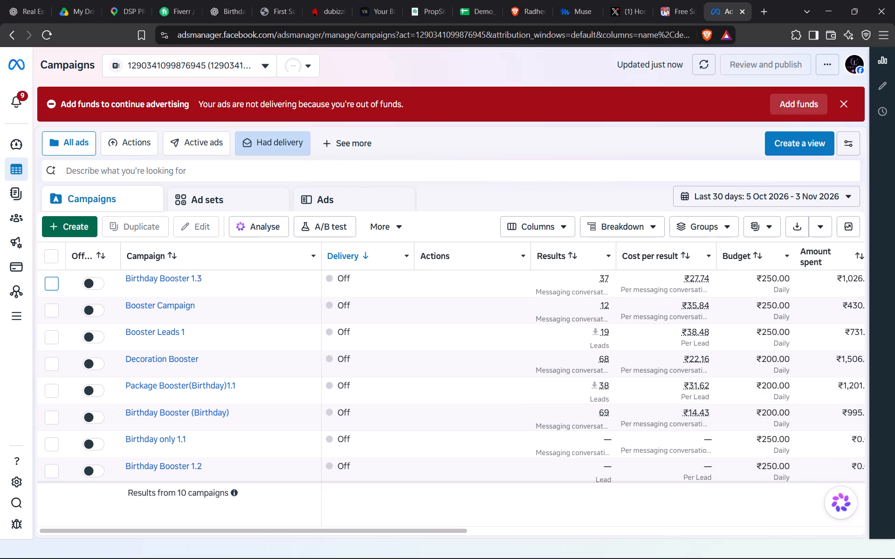
{"action": "left_click", "coordinate": [846, 108]}
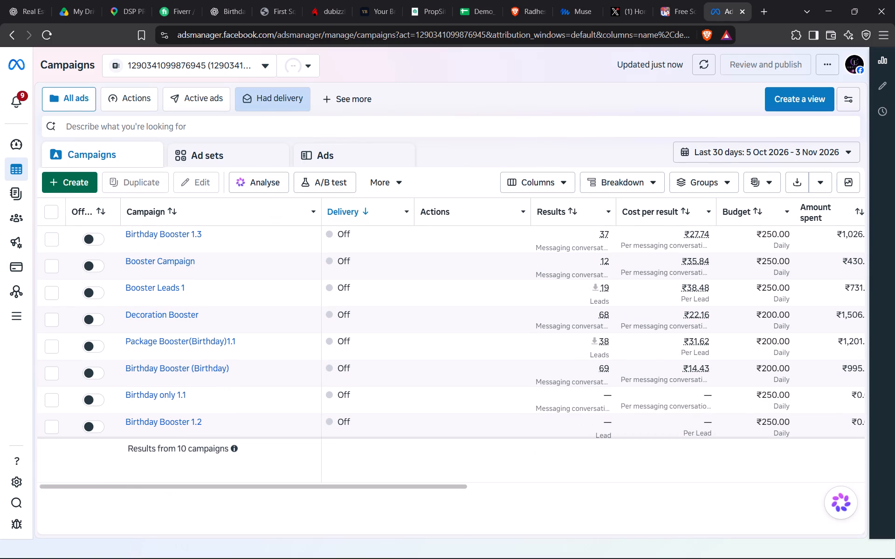
Create a new Auction campaign with the Engagement objective, using the Manual engagement campaign setup.
{"action": "left_click", "coordinate": [82, 182]}
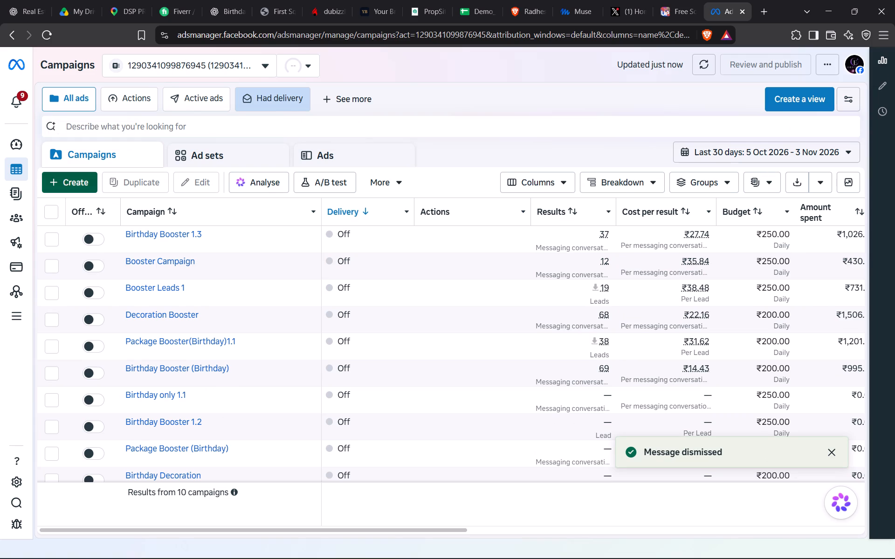
{"action": "left_click", "coordinate": [371, 265]}
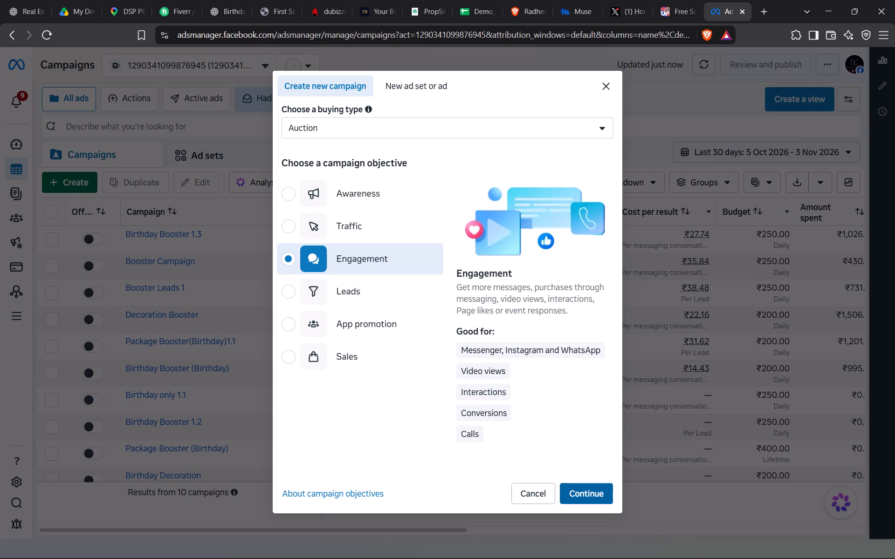
{"action": "left_click", "coordinate": [597, 498]}
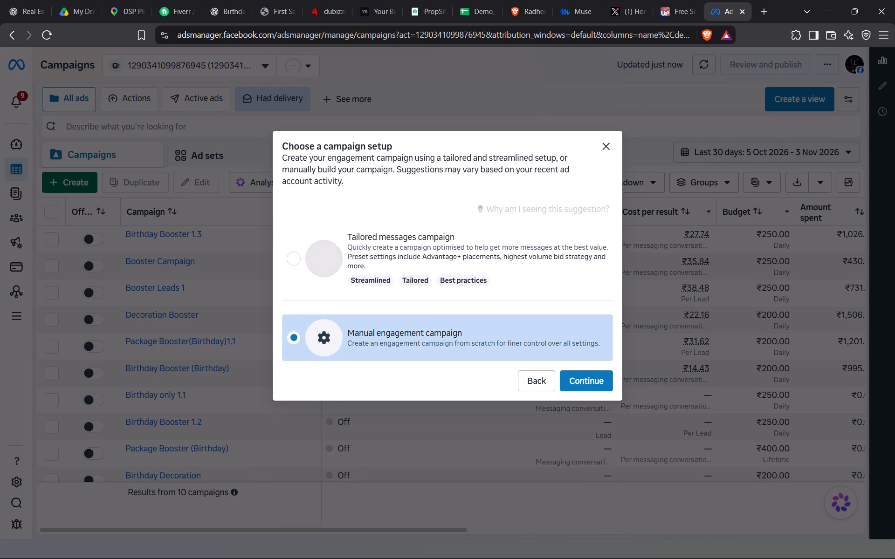
{"action": "left_click", "coordinate": [583, 375]}
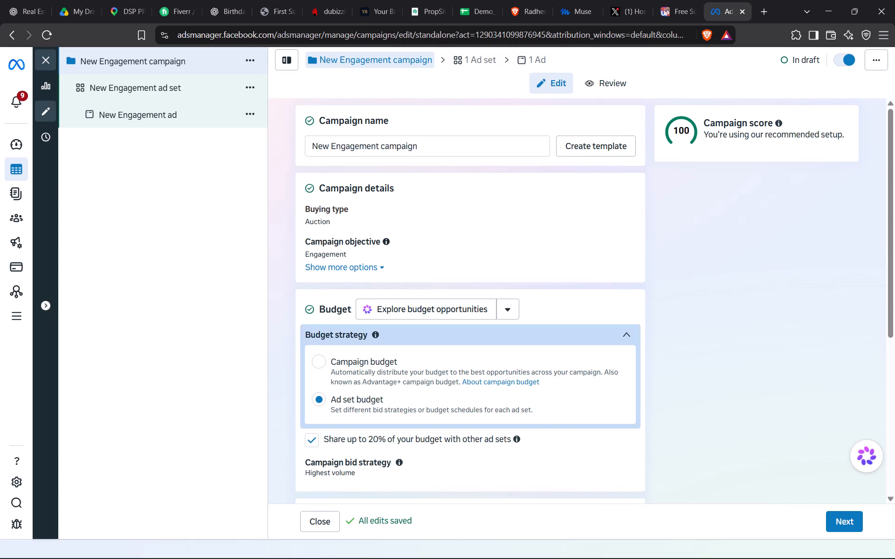
Switch the budget strategy to Campaign budget and set the daily budget to ₹200.
{"action": "scroll", "coordinate": [496, 349], "scroll_direction": "down", "scroll_amount": 2}
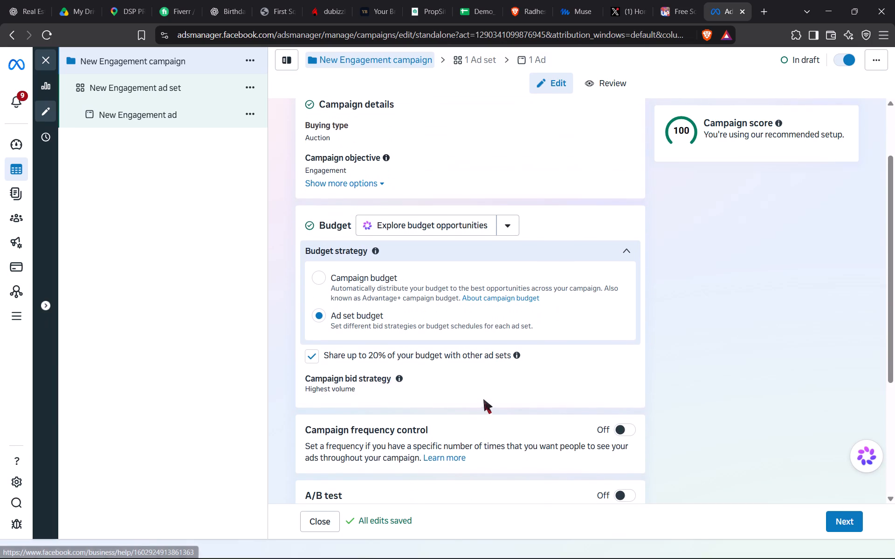
{"action": "left_click", "coordinate": [318, 276]}
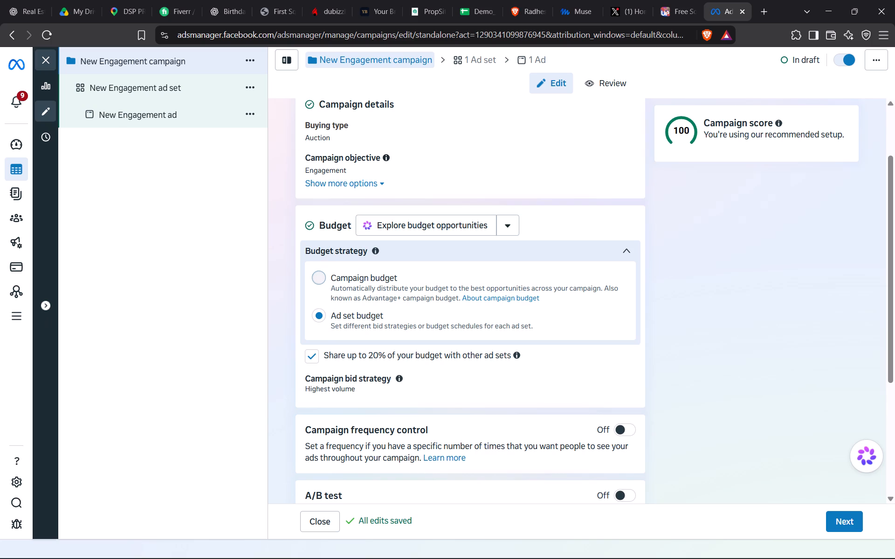
{"action": "scroll", "coordinate": [518, 314], "scroll_direction": "up", "scroll_amount": 1}
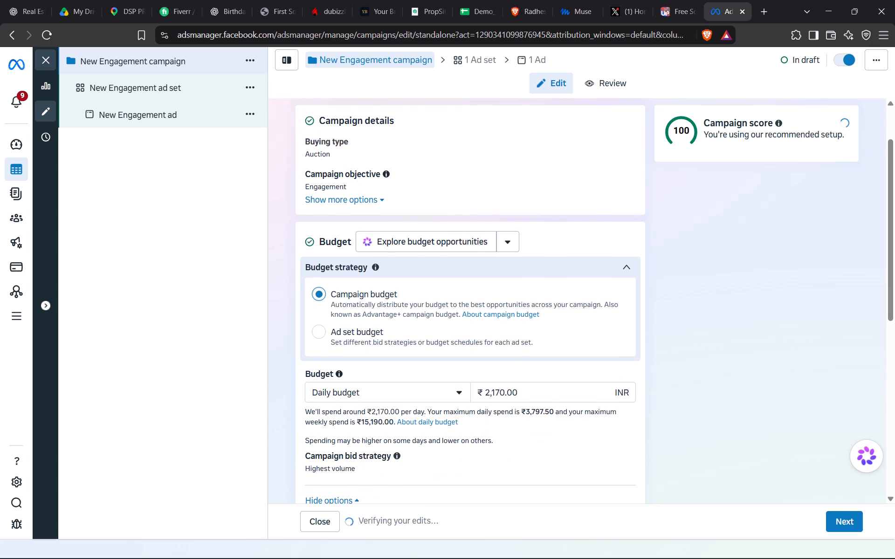
{"action": "left_click_drag", "start_coordinate": [536, 393], "coordinate": [401, 431]}
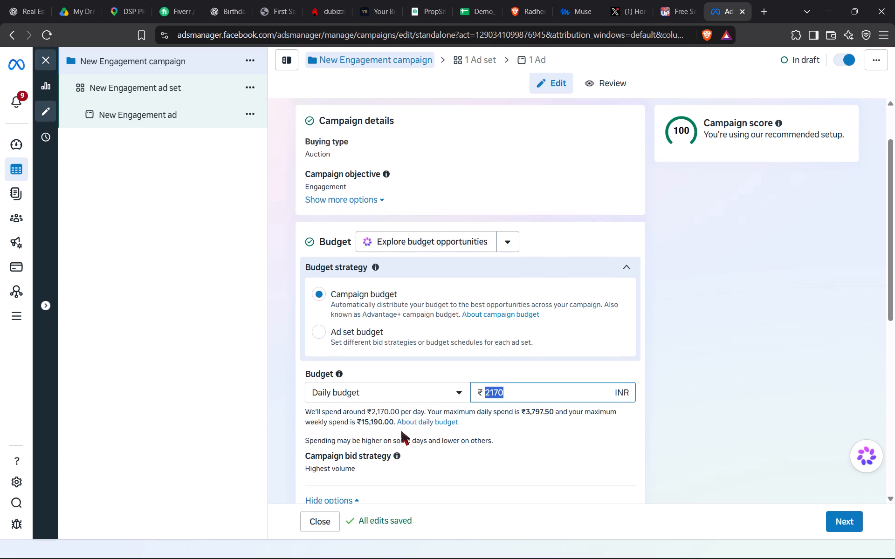
{"action": "key", "text": "BackSpace"}
{"action": "key", "text": "2"}
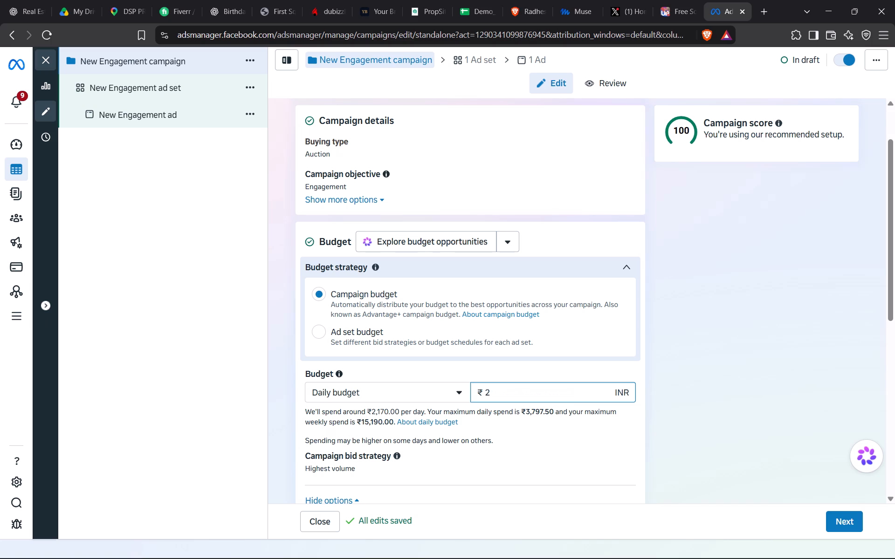
{"action": "type", "text": "00"}
{"action": "key", "text": "Return"}
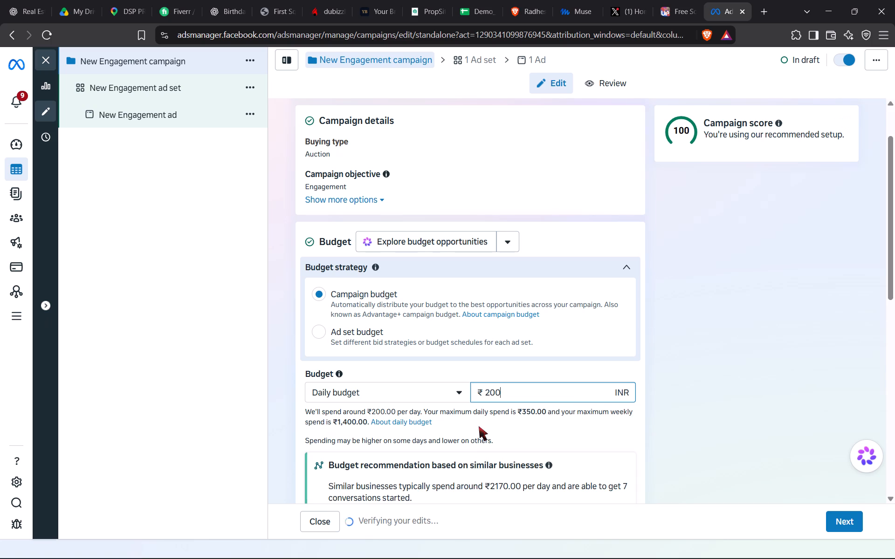
Review the campaign's remaining settings, including bid strategy, budget scheduling, frequency control, A/B test and Special Ad Categories.
{"action": "scroll", "coordinate": [479, 426], "scroll_direction": "down", "scroll_amount": 3}
{"action": "scroll", "coordinate": [479, 426], "scroll_direction": "up", "scroll_amount": 1}
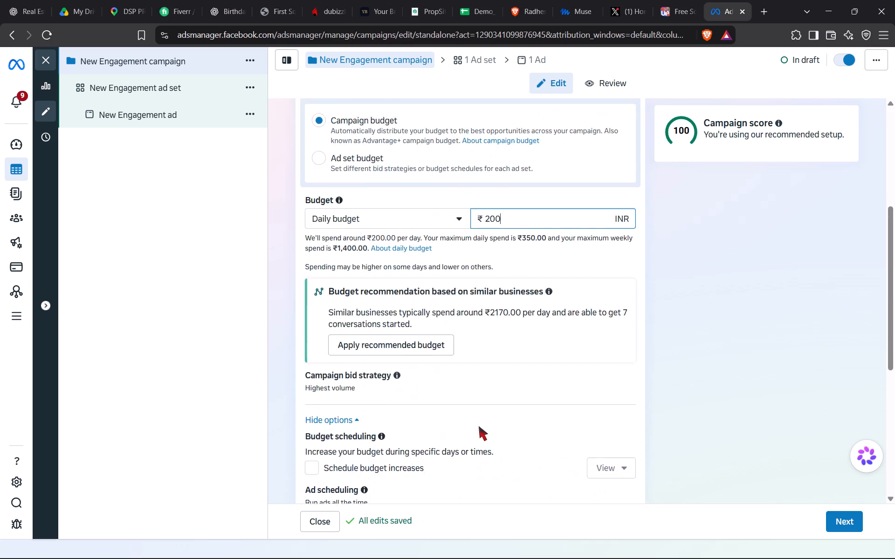
{"action": "scroll", "coordinate": [479, 426], "scroll_direction": "up", "scroll_amount": 2}
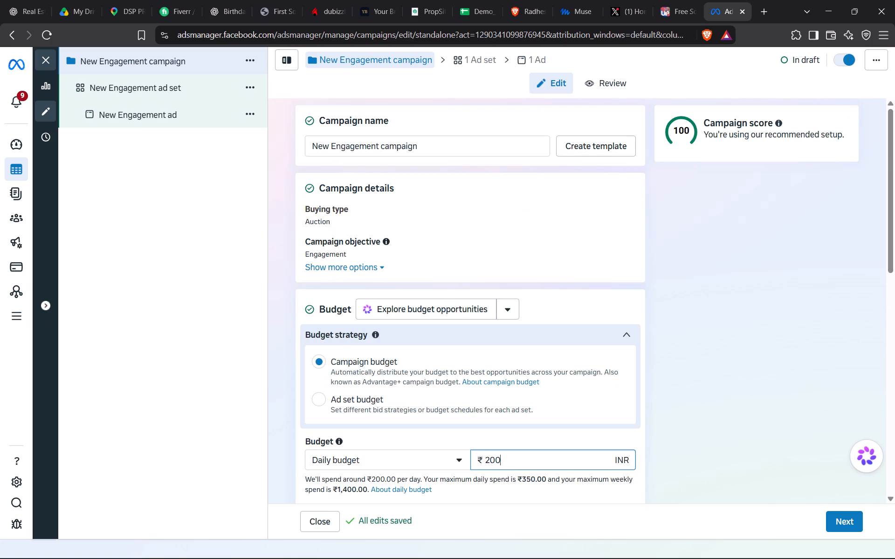
{"action": "scroll", "coordinate": [432, 399], "scroll_direction": "down", "scroll_amount": 5}
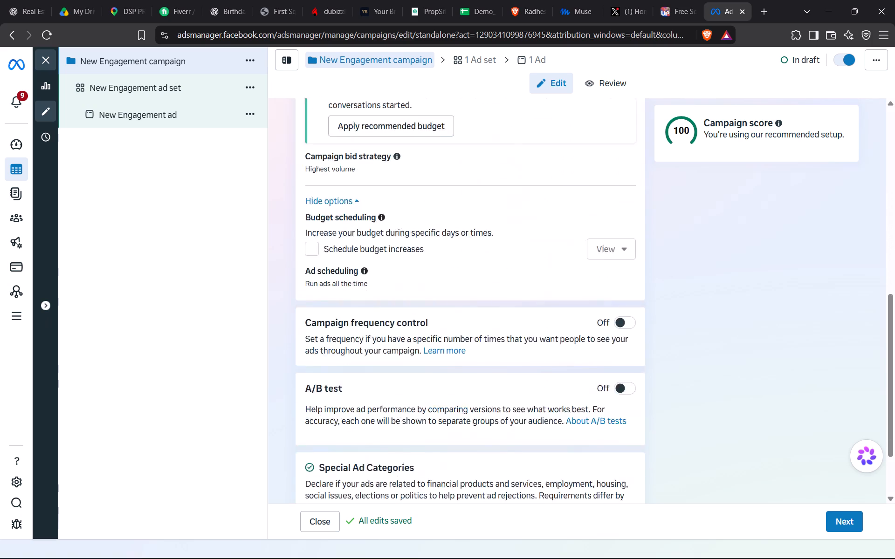
{"action": "scroll", "coordinate": [432, 399], "scroll_direction": "down", "scroll_amount": 2}
Clear the default name from the campaign name field.
{"action": "scroll", "coordinate": [468, 406], "scroll_direction": "up", "scroll_amount": 10}
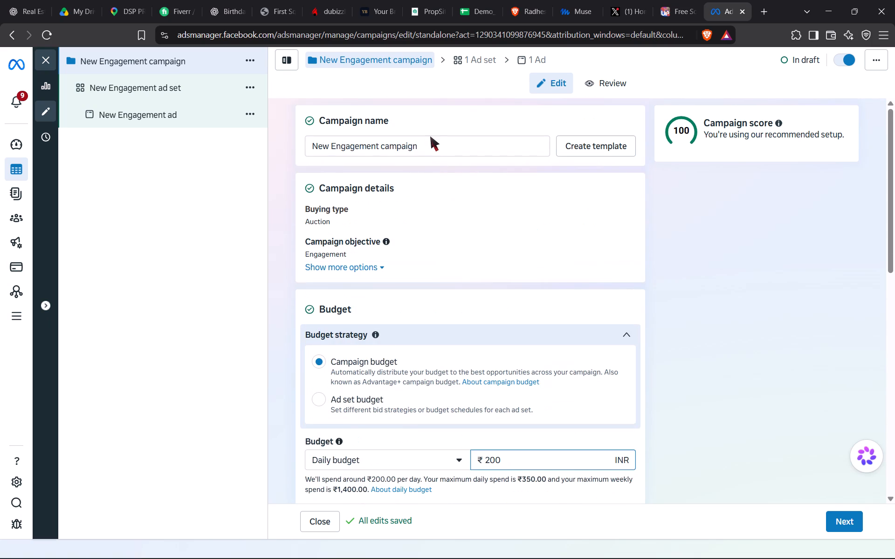
{"action": "left_click_drag", "start_coordinate": [429, 144], "coordinate": [238, 180]}
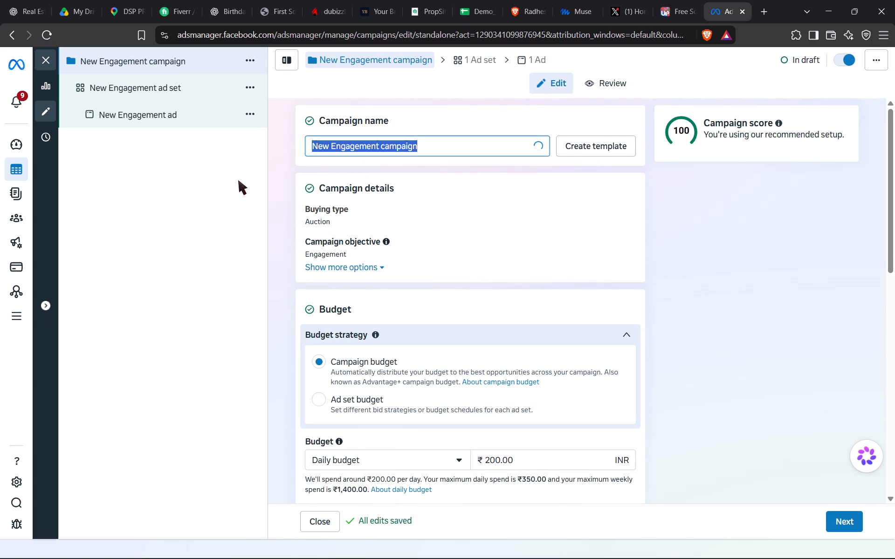
{"action": "key", "text": "BackSpace"}
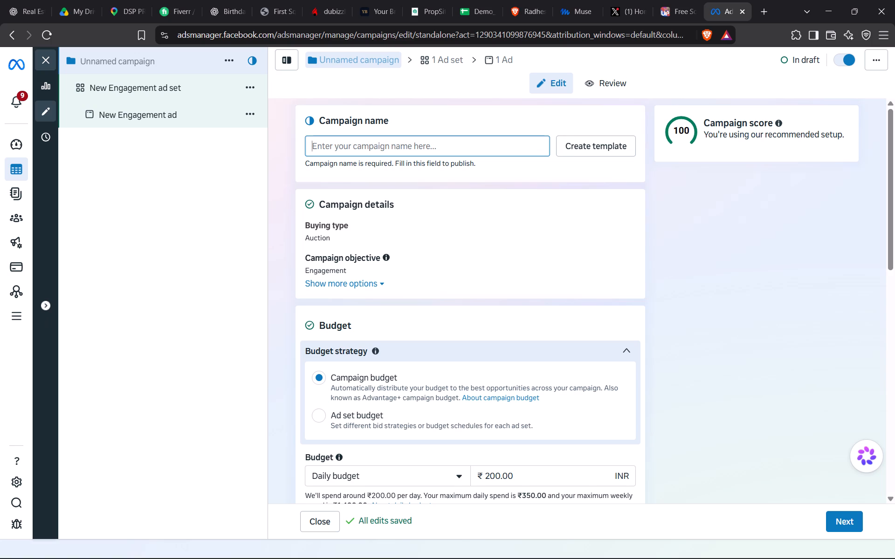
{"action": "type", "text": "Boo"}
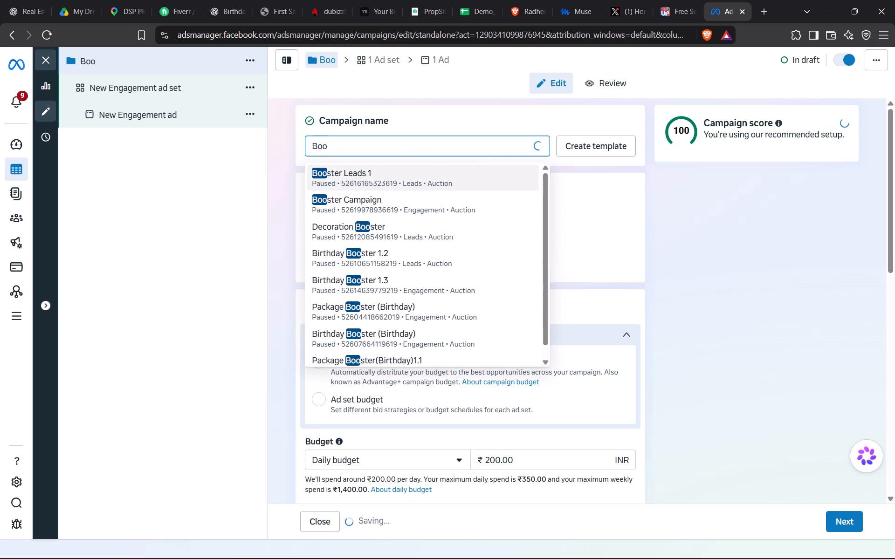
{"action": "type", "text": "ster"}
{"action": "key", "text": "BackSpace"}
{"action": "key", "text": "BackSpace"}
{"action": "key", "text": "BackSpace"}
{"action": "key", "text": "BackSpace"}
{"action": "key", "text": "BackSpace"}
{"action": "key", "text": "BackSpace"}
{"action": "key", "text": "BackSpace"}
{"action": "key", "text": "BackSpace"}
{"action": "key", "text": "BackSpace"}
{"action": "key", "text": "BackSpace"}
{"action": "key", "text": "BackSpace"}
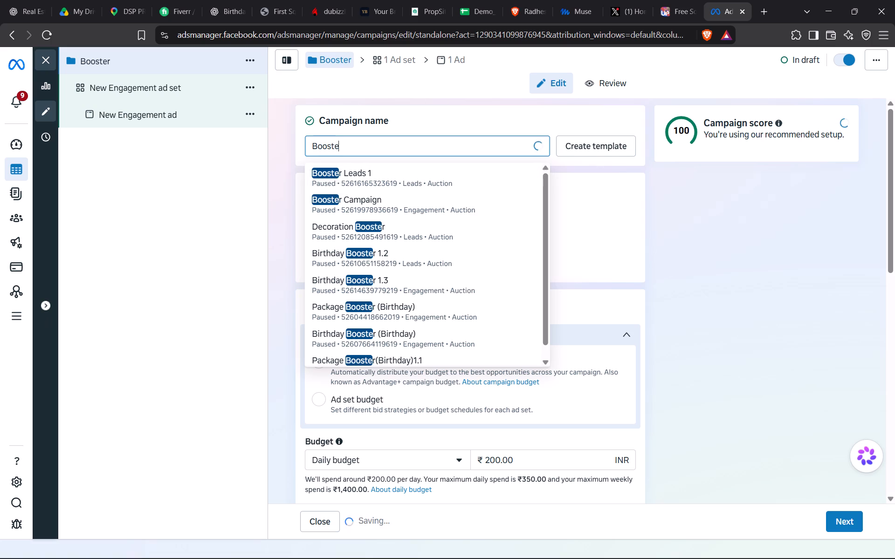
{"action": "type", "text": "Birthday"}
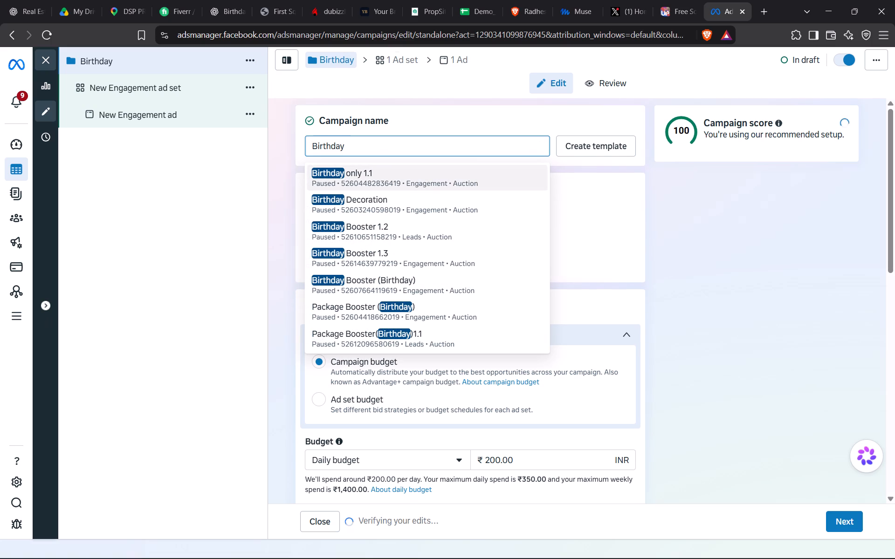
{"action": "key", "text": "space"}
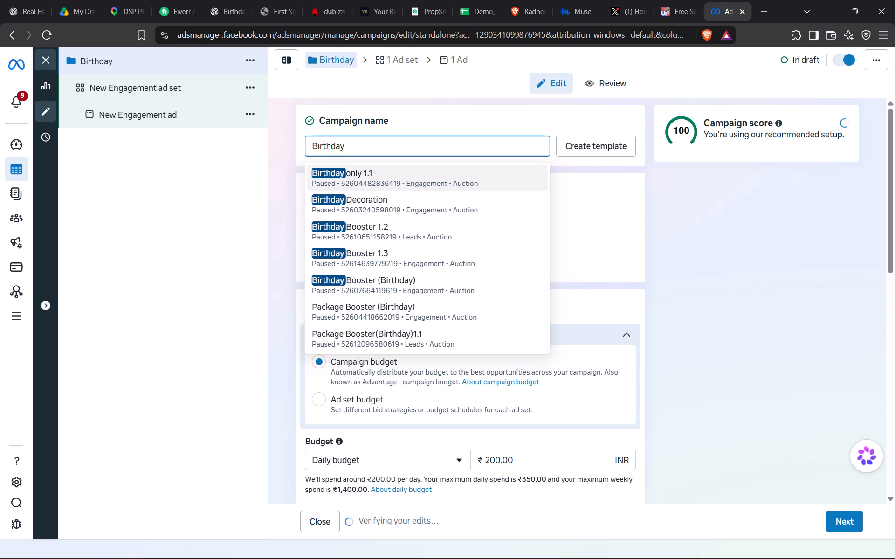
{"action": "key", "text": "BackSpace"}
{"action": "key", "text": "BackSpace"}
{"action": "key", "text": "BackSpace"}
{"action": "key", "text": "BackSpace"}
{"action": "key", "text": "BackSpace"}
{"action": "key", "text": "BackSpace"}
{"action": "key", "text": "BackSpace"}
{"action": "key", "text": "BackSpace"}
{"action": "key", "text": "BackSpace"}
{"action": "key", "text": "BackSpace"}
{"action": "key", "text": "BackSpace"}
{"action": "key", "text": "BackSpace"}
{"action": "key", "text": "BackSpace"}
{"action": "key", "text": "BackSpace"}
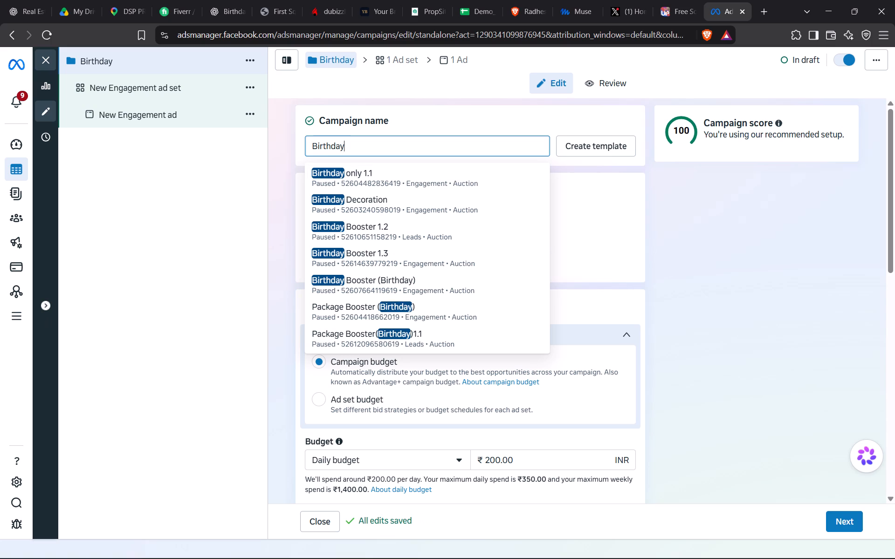
Name the campaign "Decoration Booster 1.2".
{"action": "type", "text": "Decoration"}
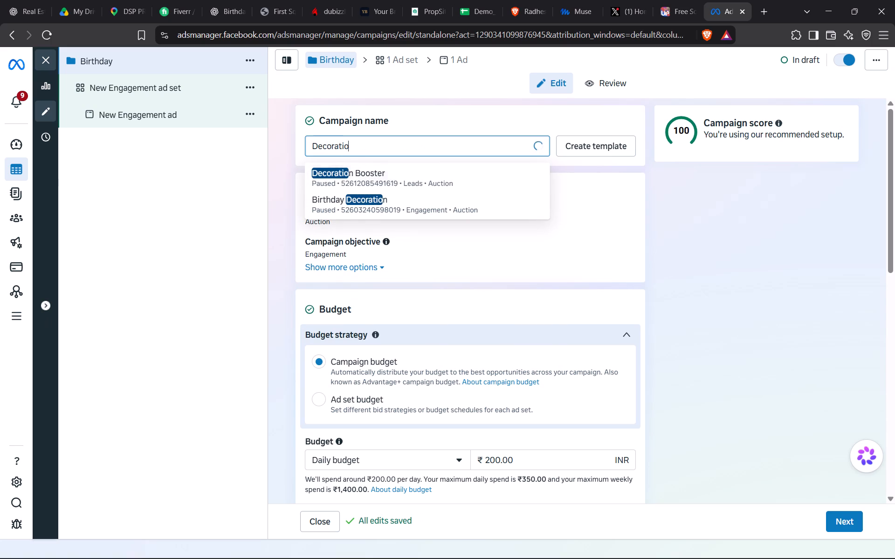
{"action": "key", "text": "space"}
{"action": "type", "text": "Boos"}
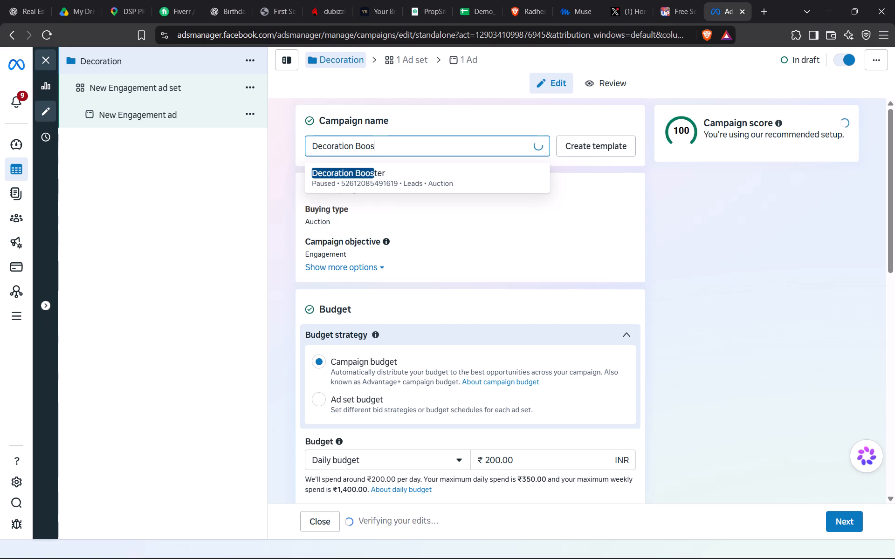
{"action": "type", "text": "ter"}
{"action": "key", "text": "space"}
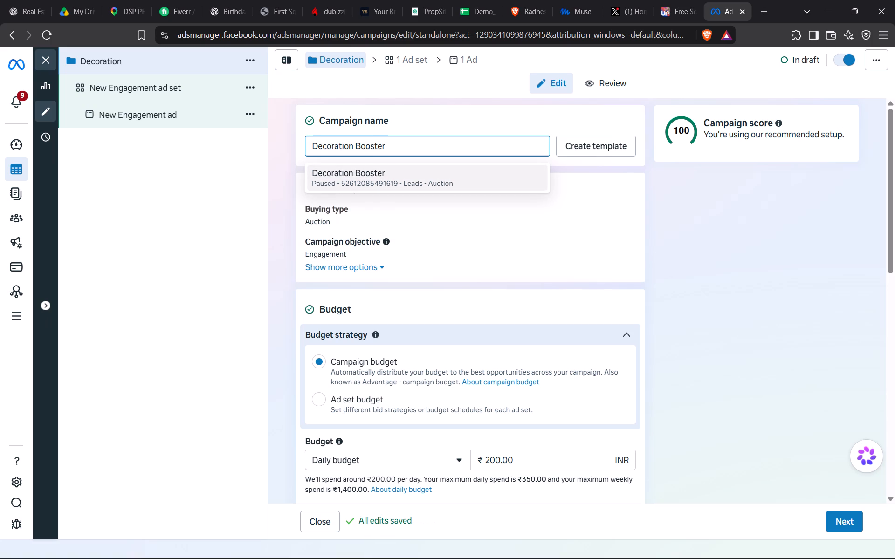
{"action": "type", "text": "1.2"}
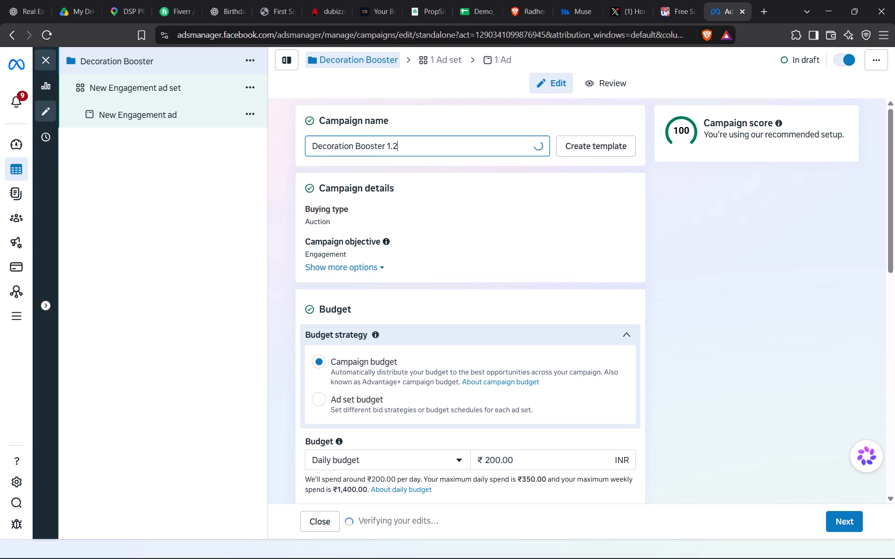
Review the campaign's budget, bid strategy, scheduling, frequency control, A/B test and Special Ad Categories settings.
{"action": "scroll", "coordinate": [412, 259], "scroll_direction": "down", "scroll_amount": 5}
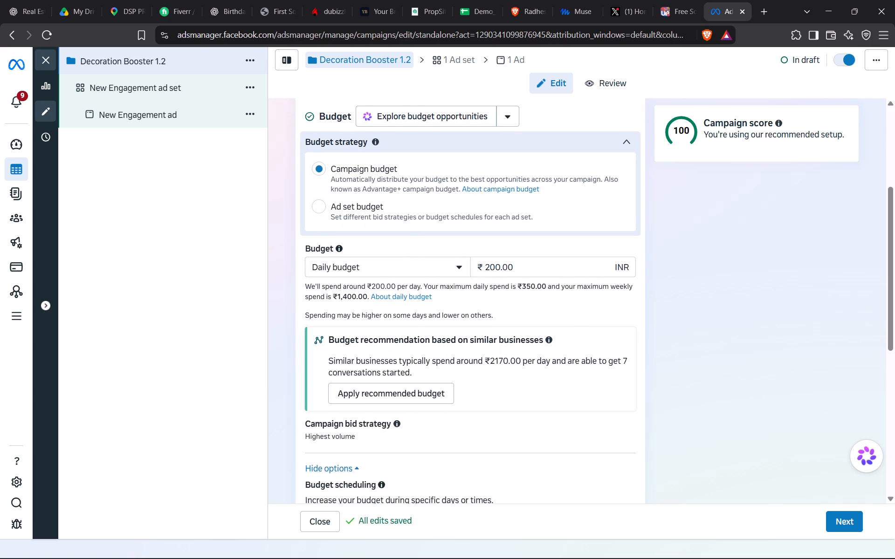
{"action": "scroll", "coordinate": [412, 259], "scroll_direction": "down", "scroll_amount": 2}
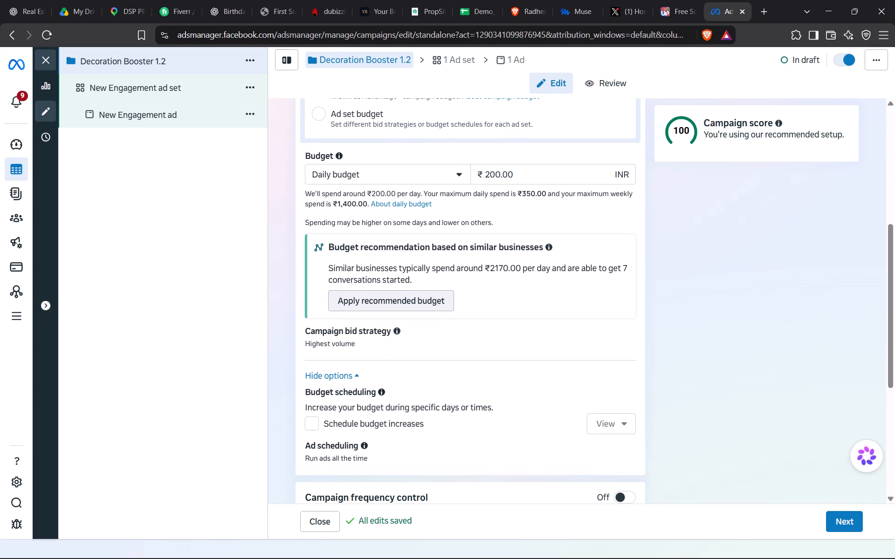
{"action": "scroll", "coordinate": [428, 302], "scroll_direction": "down", "scroll_amount": 1}
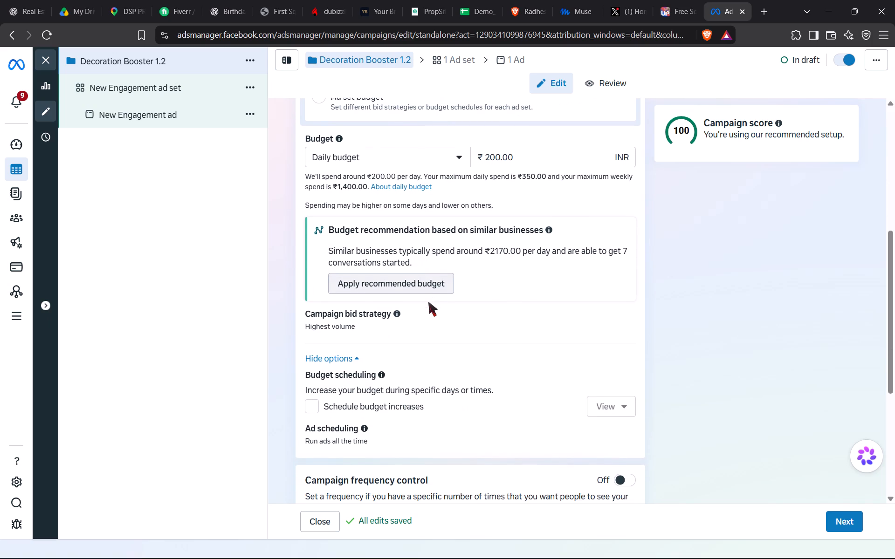
{"action": "scroll", "coordinate": [428, 302], "scroll_direction": "down", "scroll_amount": 2}
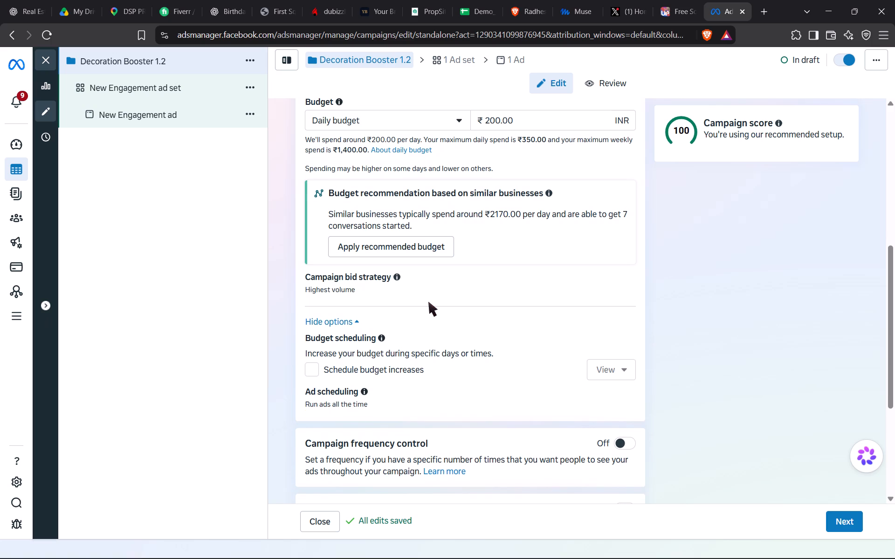
{"action": "scroll", "coordinate": [428, 302], "scroll_direction": "down", "scroll_amount": 1}
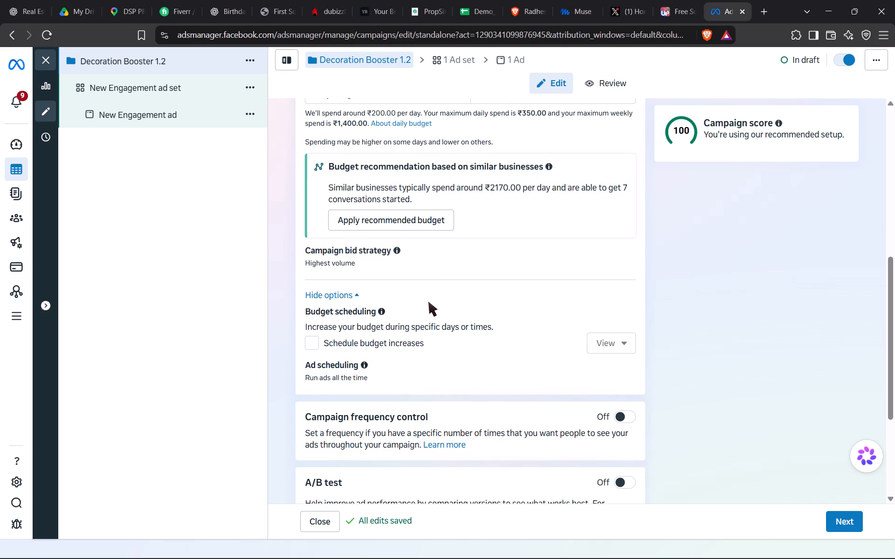
{"action": "scroll", "coordinate": [428, 302], "scroll_direction": "down", "scroll_amount": 4}
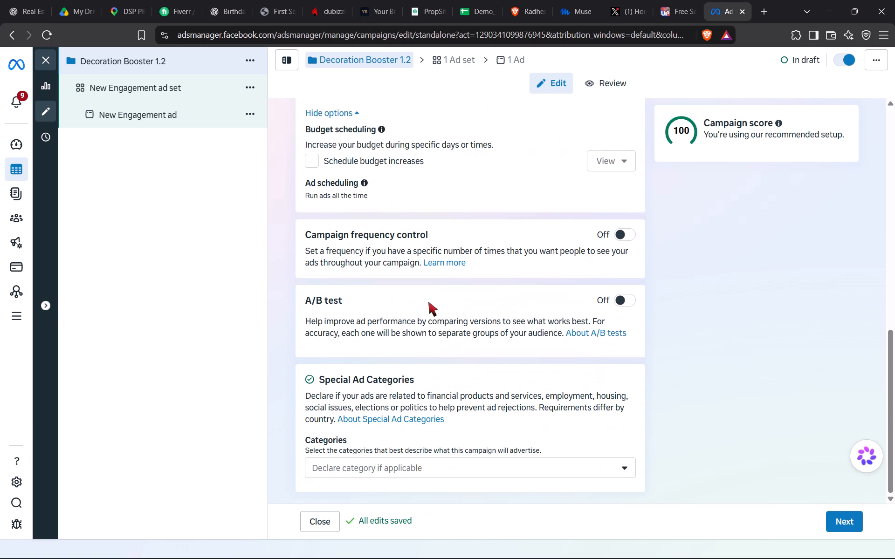
Continue to the ad set and replace its default name with "Decoration Birthday".
{"action": "left_click", "coordinate": [849, 520]}
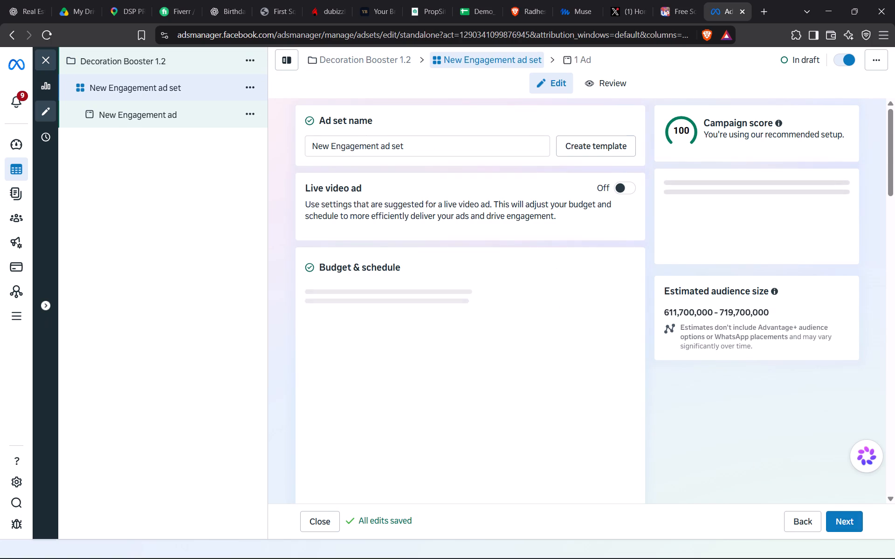
{"action": "left_click", "coordinate": [414, 149]}
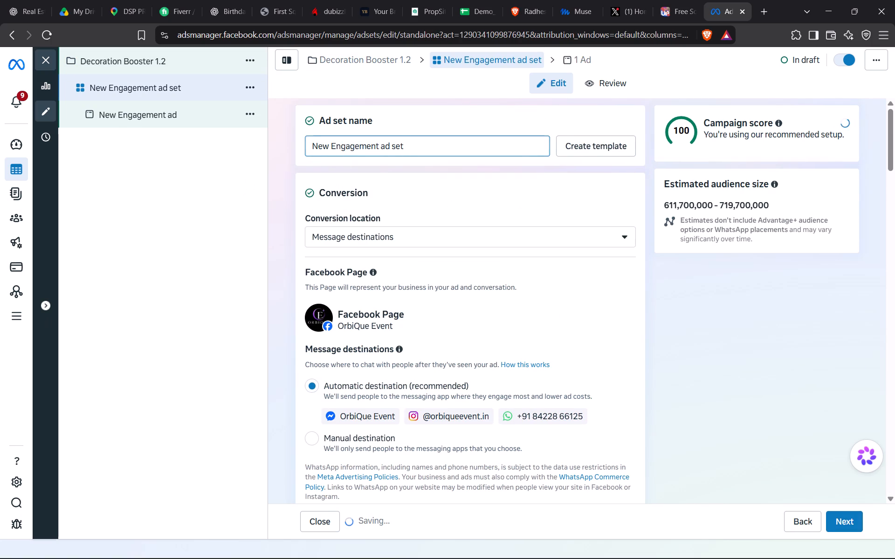
{"action": "left_click_drag", "start_coordinate": [407, 145], "coordinate": [263, 143]}
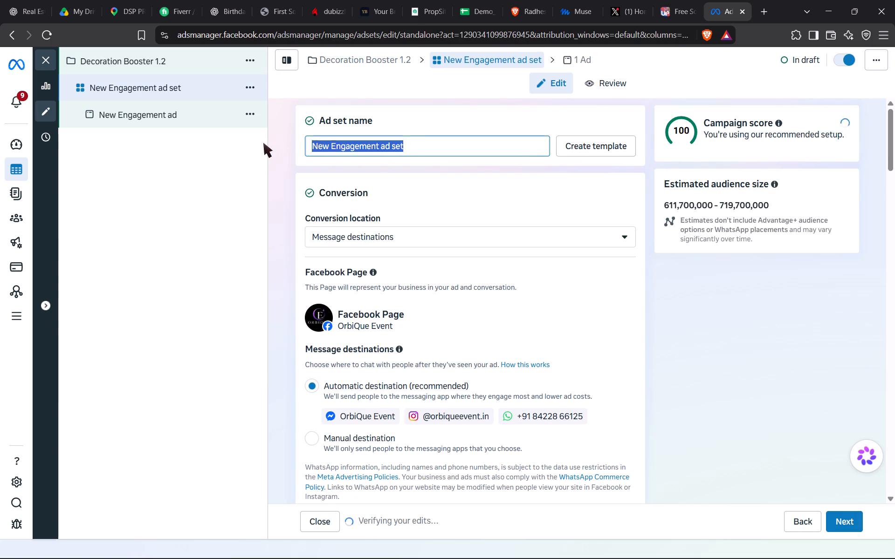
{"action": "key", "text": "BackSpace"}
{"action": "type", "text": "Sudh"}
{"action": "key", "text": "BackSpace"}
{"action": "key", "text": "BackSpace"}
{"action": "key", "text": "BackSpace"}
{"action": "key", "text": "BackSpace"}
{"action": "key", "text": "BackSpace"}
{"action": "key", "text": "BackSpace"}
{"action": "key", "text": "BackSpace"}
{"action": "key", "text": "BackSpace"}
{"action": "key", "text": "BackSpace"}
{"action": "key", "text": "BackSpace"}
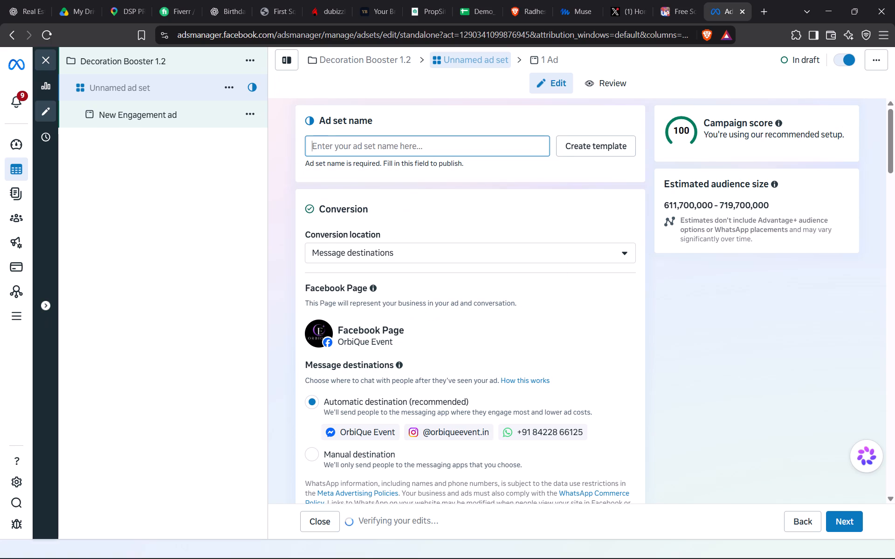
{"action": "type", "text": "Decoration"}
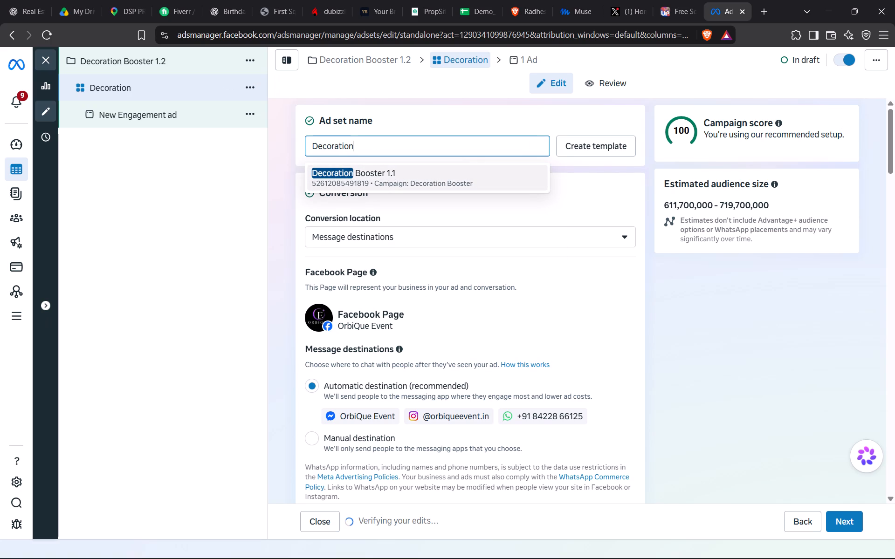
Complete the ad set name so it reads "Decoration Birthday".
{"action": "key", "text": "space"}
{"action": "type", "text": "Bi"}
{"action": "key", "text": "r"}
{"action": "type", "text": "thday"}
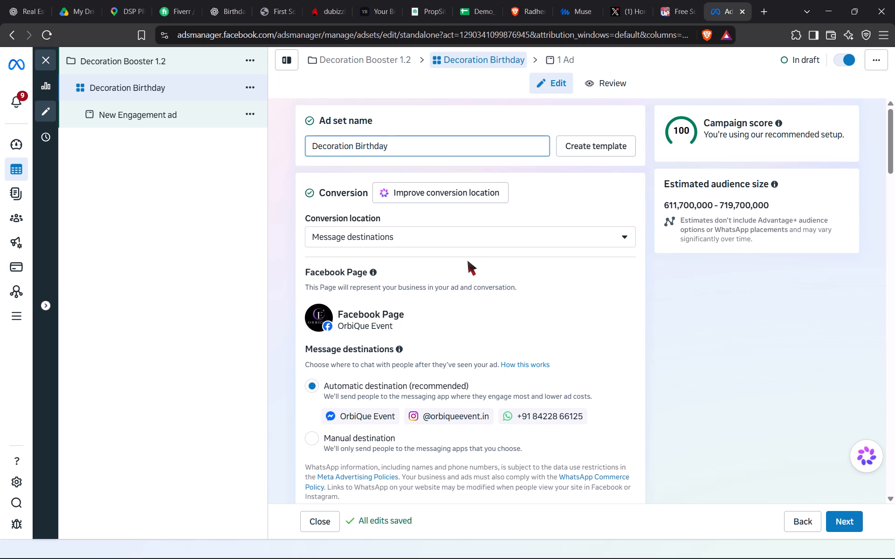
Switch the ad set's message destinations to Manual destination.
{"action": "scroll", "coordinate": [468, 261], "scroll_direction": "down", "scroll_amount": 1}
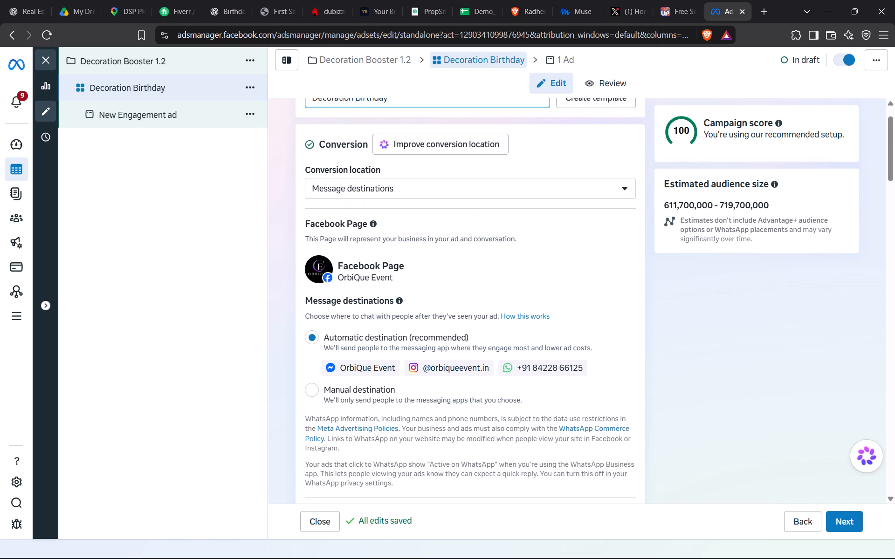
{"action": "left_click", "coordinate": [305, 392]}
Change the WhatsApp message destination to the other connected business number.
{"action": "scroll", "coordinate": [354, 383], "scroll_direction": "down", "scroll_amount": 1}
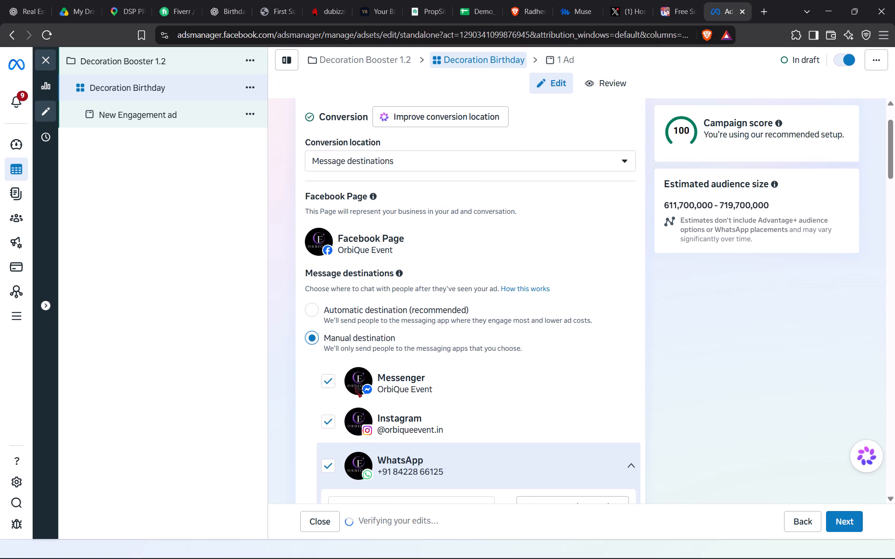
{"action": "scroll", "coordinate": [328, 381], "scroll_direction": "down", "scroll_amount": 1}
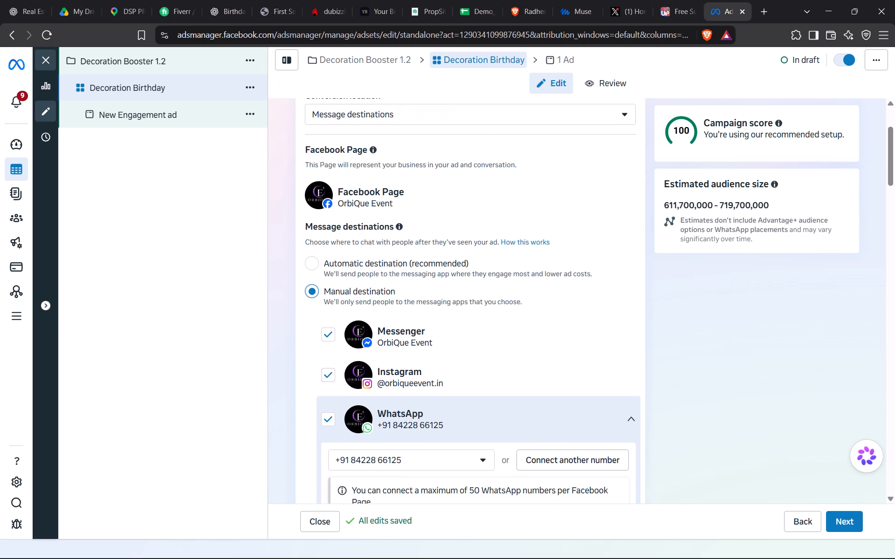
{"action": "scroll", "coordinate": [356, 356], "scroll_direction": "down", "scroll_amount": 1}
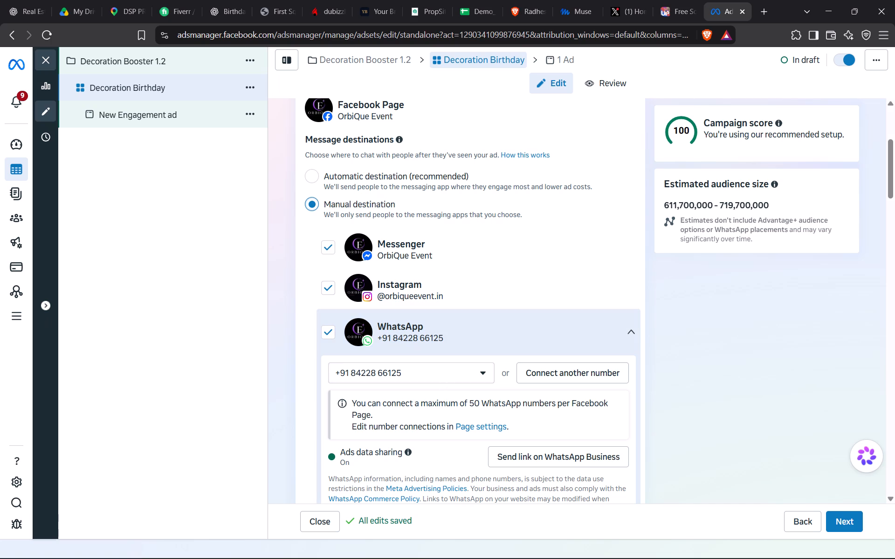
{"action": "left_click", "coordinate": [456, 371]}
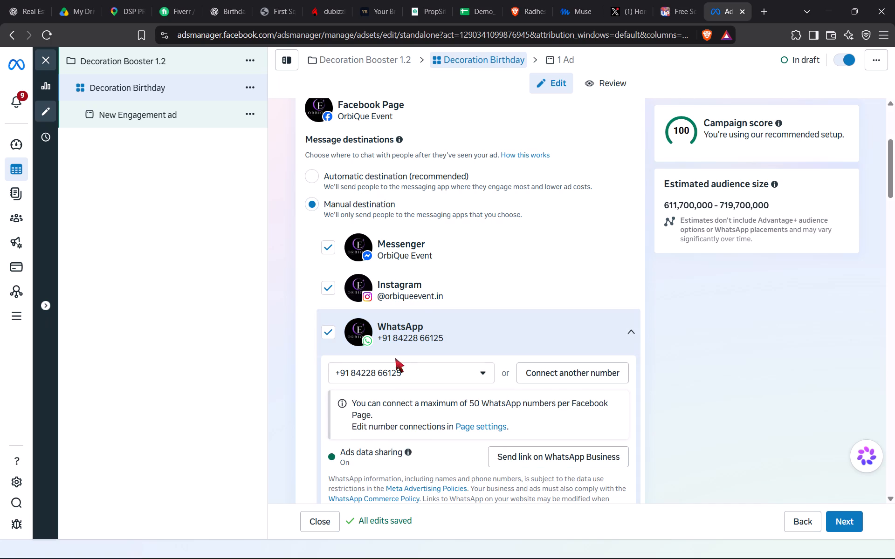
{"action": "left_click", "coordinate": [398, 369]}
{"action": "left_click", "coordinate": [391, 438]}
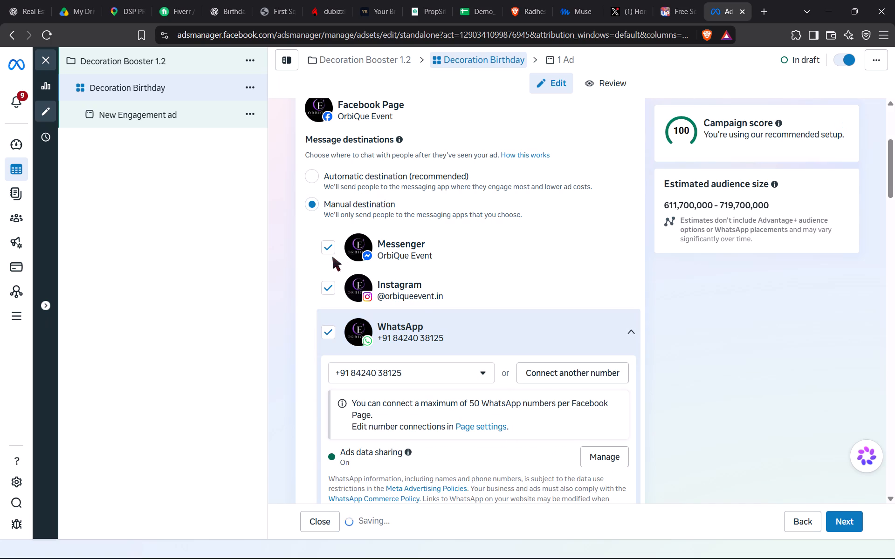
Exclude Messenger from the manual message destinations.
{"action": "left_click", "coordinate": [324, 244]}
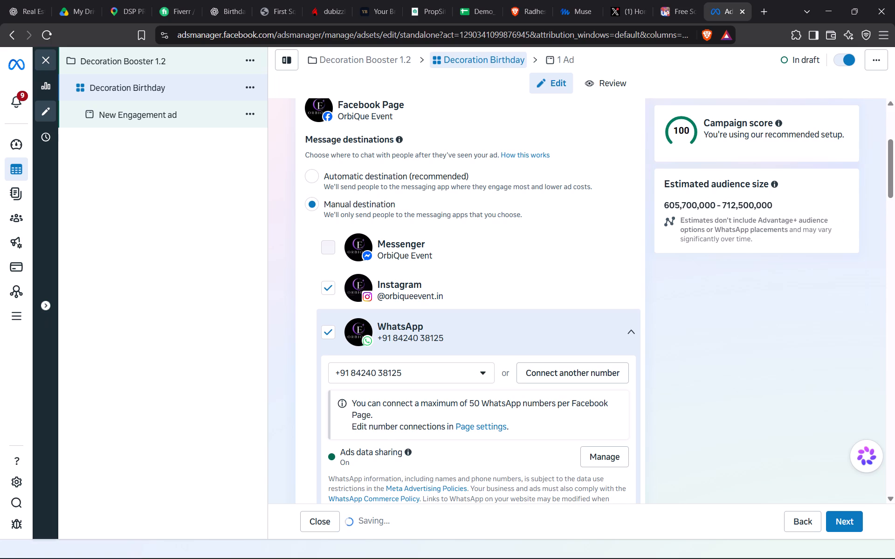
Review the ad set's conversion, message destination, performance goal, live video, budget and ad scheduling settings.
{"action": "scroll", "coordinate": [406, 284], "scroll_direction": "up", "scroll_amount": 3}
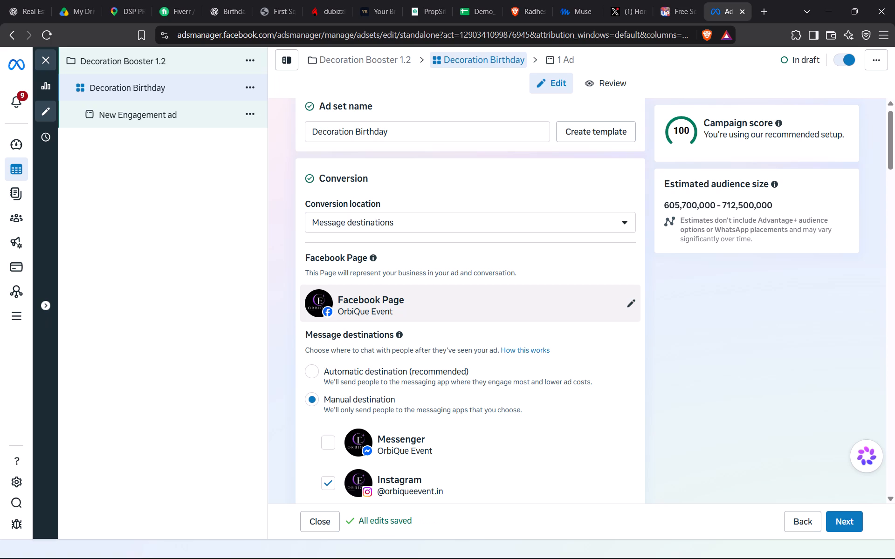
{"action": "scroll", "coordinate": [450, 282], "scroll_direction": "down", "scroll_amount": 1}
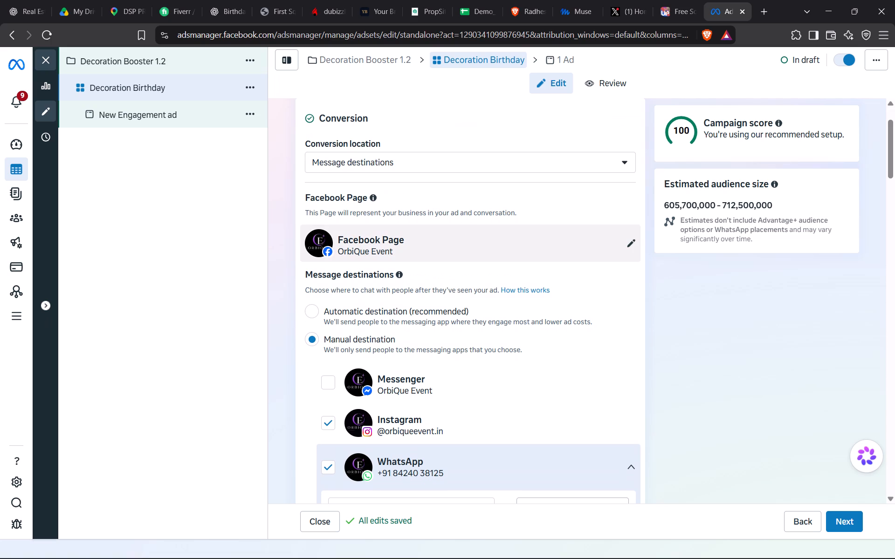
{"action": "scroll", "coordinate": [455, 209], "scroll_direction": "down", "scroll_amount": 2}
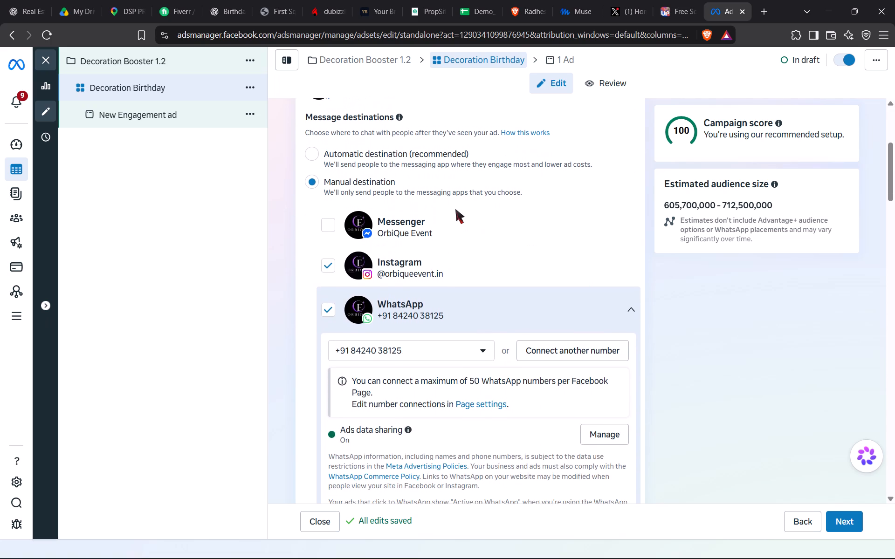
{"action": "scroll", "coordinate": [455, 209], "scroll_direction": "down", "scroll_amount": 1}
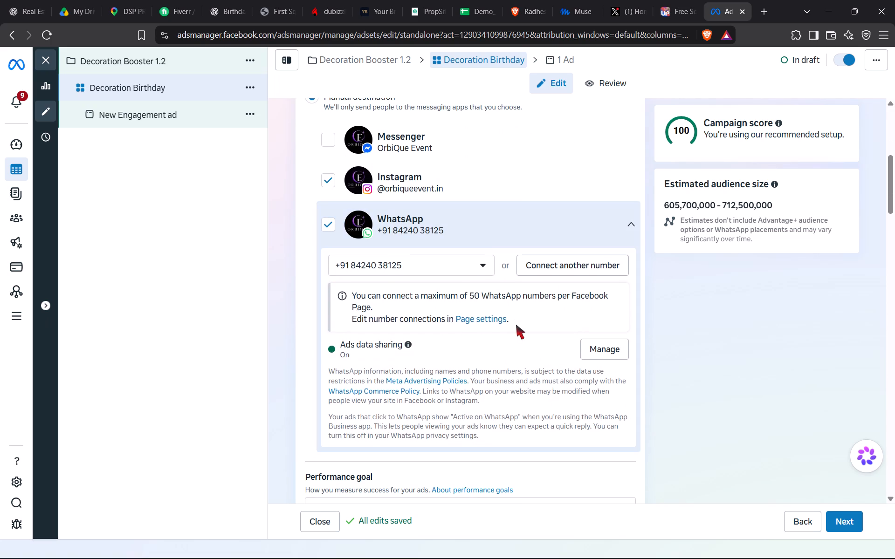
{"action": "scroll", "coordinate": [516, 325], "scroll_direction": "down", "scroll_amount": 4}
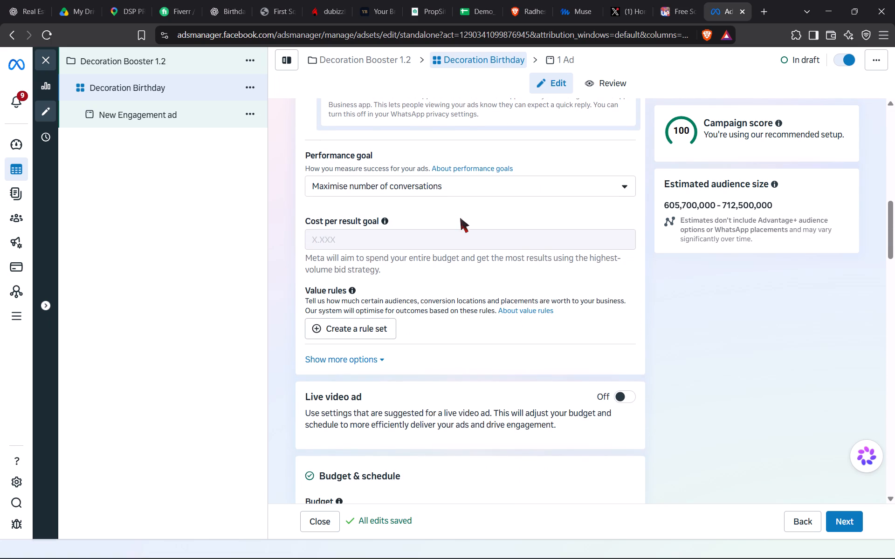
{"action": "scroll", "coordinate": [473, 203], "scroll_direction": "down", "scroll_amount": 1}
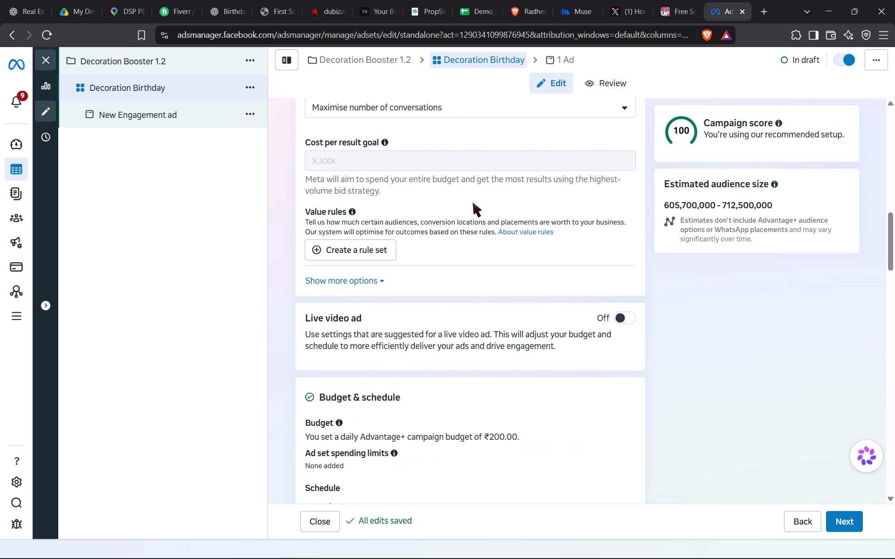
{"action": "scroll", "coordinate": [473, 203], "scroll_direction": "down", "scroll_amount": 4}
{"action": "scroll", "coordinate": [436, 367], "scroll_direction": "down", "scroll_amount": 1}
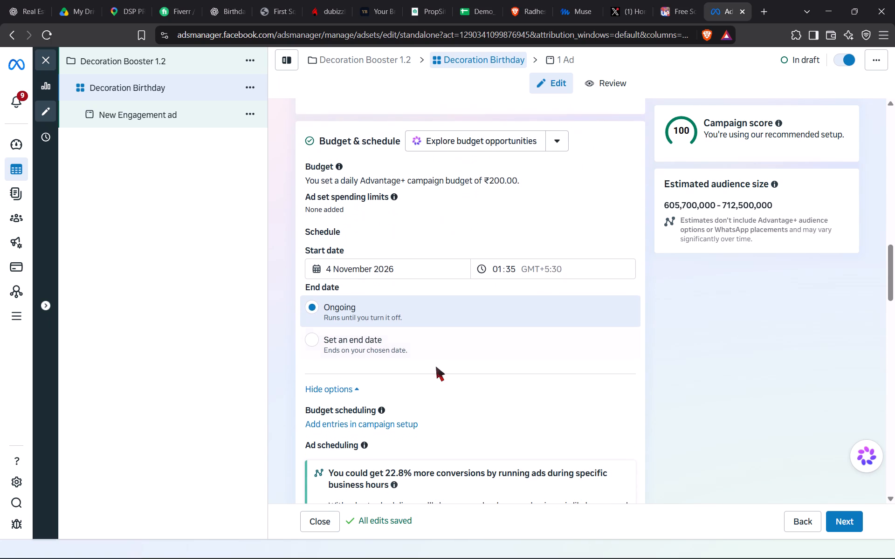
{"action": "scroll", "coordinate": [419, 389], "scroll_direction": "down", "scroll_amount": 2}
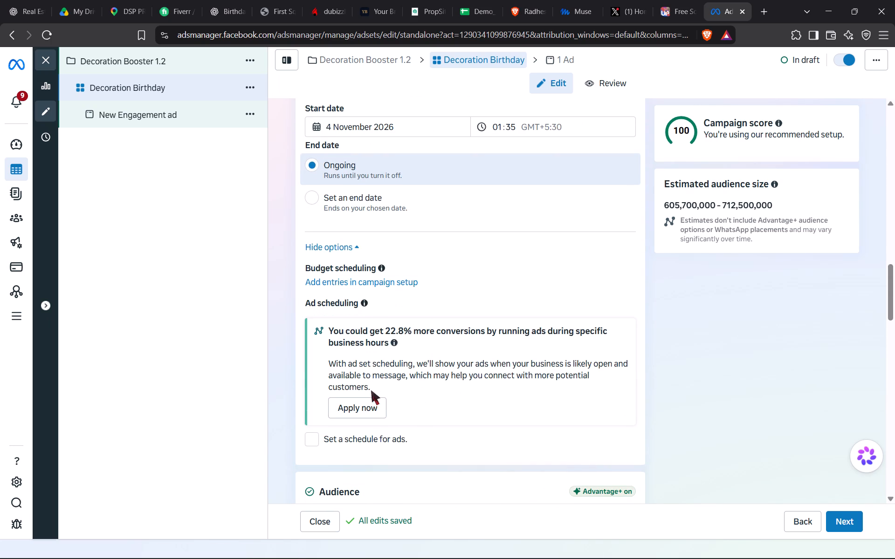
{"action": "scroll", "coordinate": [386, 409], "scroll_direction": "down", "scroll_amount": 1}
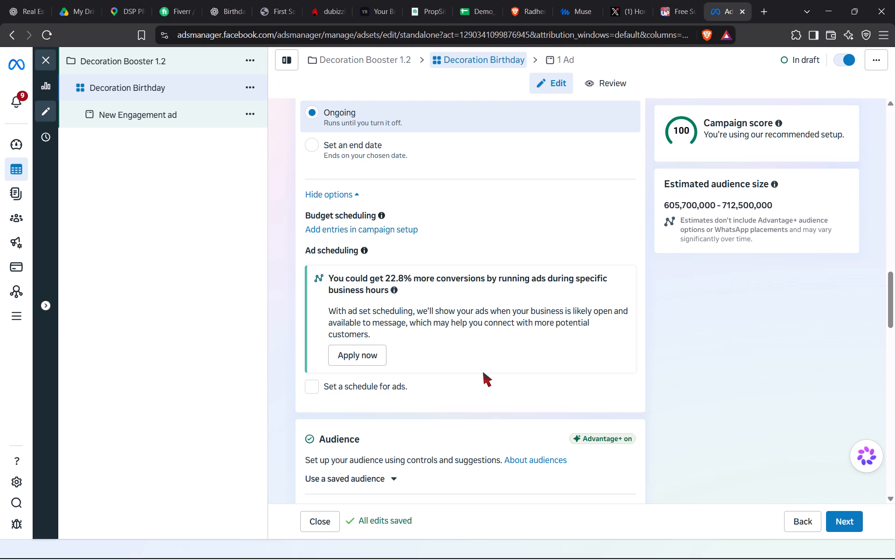
Open the audience's Locations control for editing and search for Mumbai as a location to include.
{"action": "scroll", "coordinate": [483, 372], "scroll_direction": "down", "scroll_amount": 2}
{"action": "scroll", "coordinate": [387, 418], "scroll_direction": "down", "scroll_amount": 1}
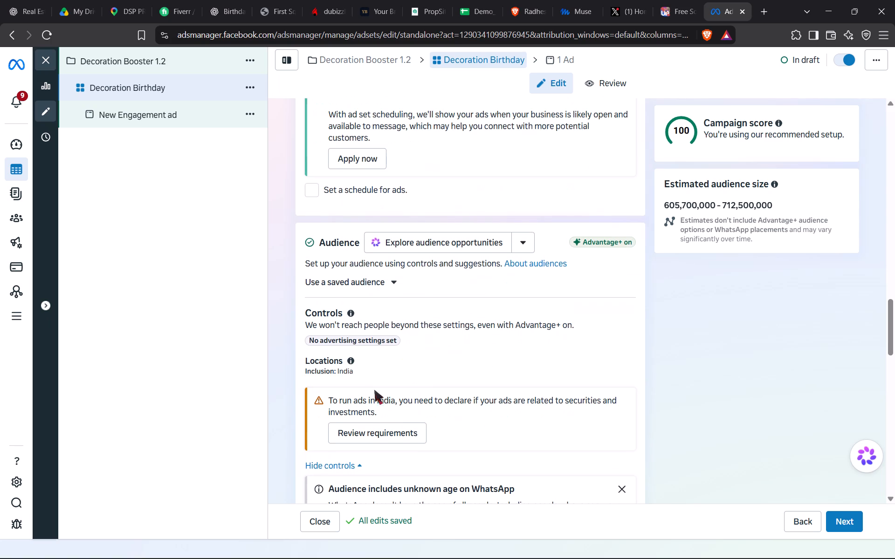
{"action": "left_click", "coordinate": [626, 369]}
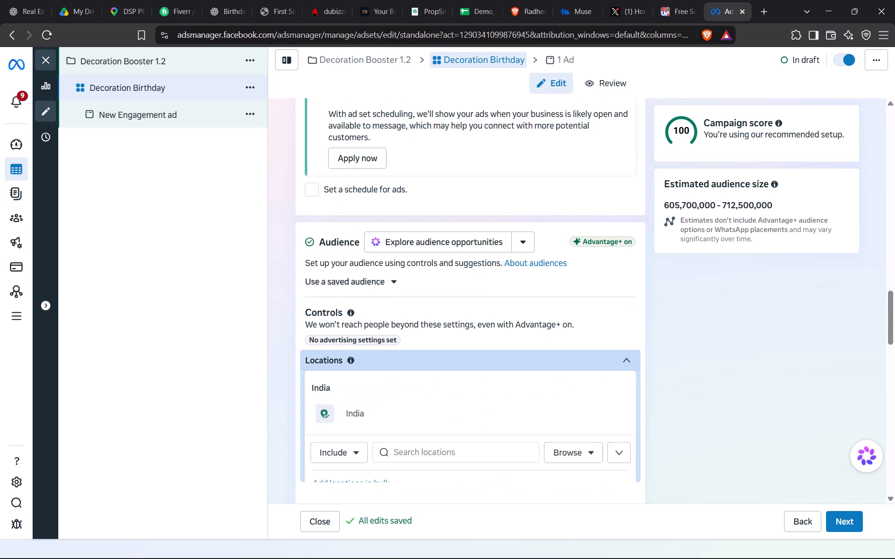
{"action": "left_click", "coordinate": [492, 457]}
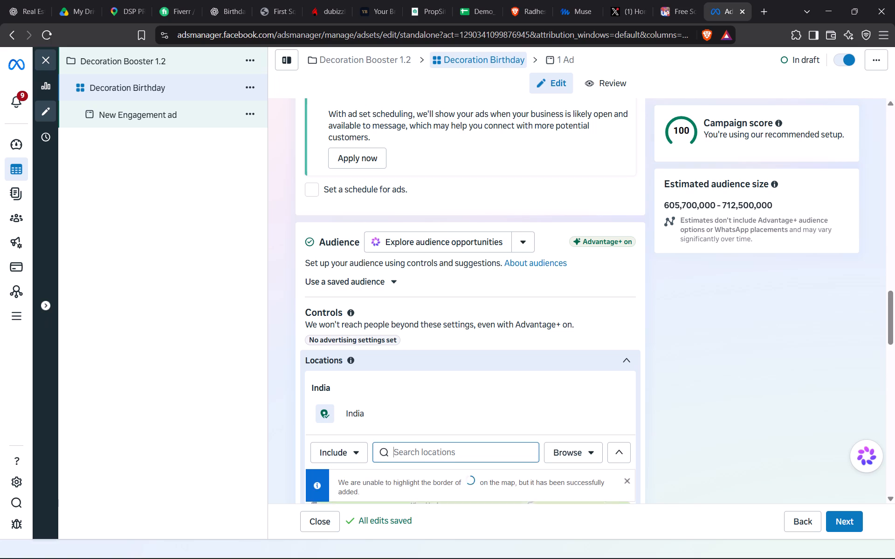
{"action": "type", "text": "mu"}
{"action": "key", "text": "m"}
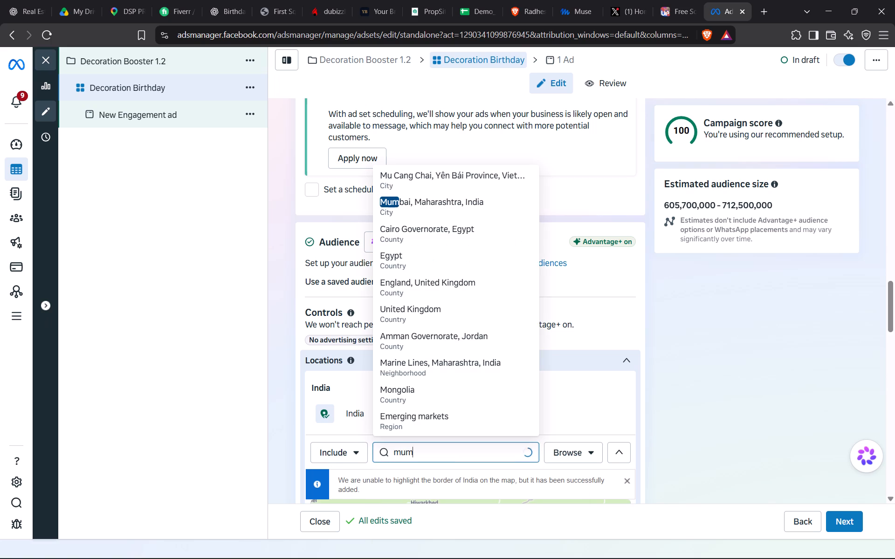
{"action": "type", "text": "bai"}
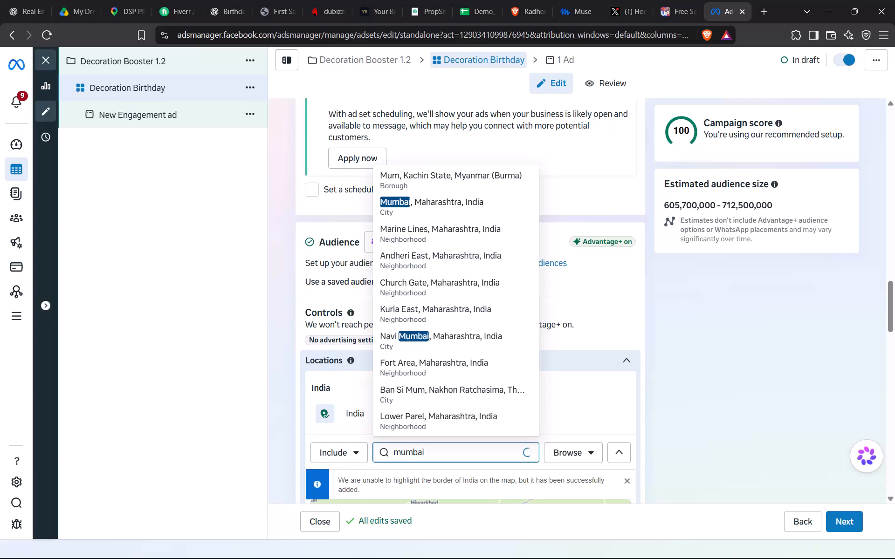
Include the cities of Mumbai and Navi Mumbai, Maharashtra, in the ad set's audience locations.
{"action": "left_click", "coordinate": [482, 179]}
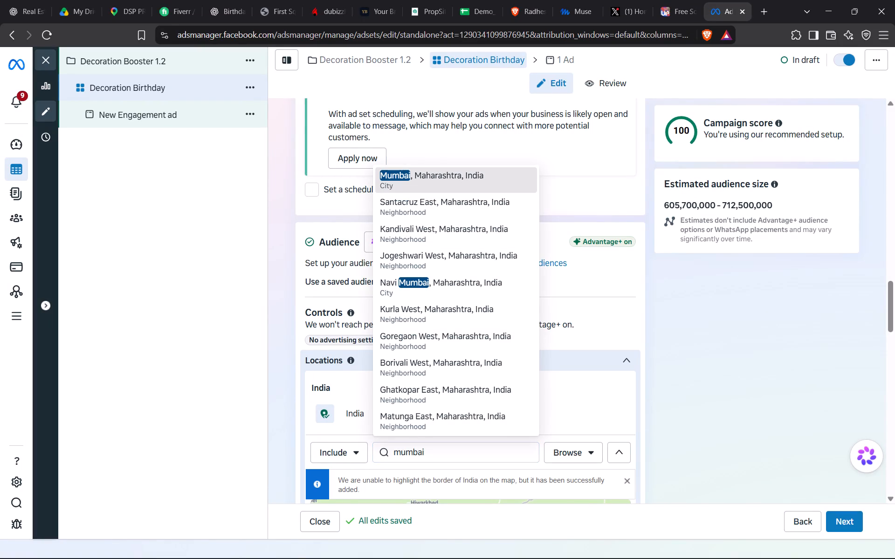
{"action": "left_click", "coordinate": [445, 450]}
{"action": "type", "text": "navi mumbai"}
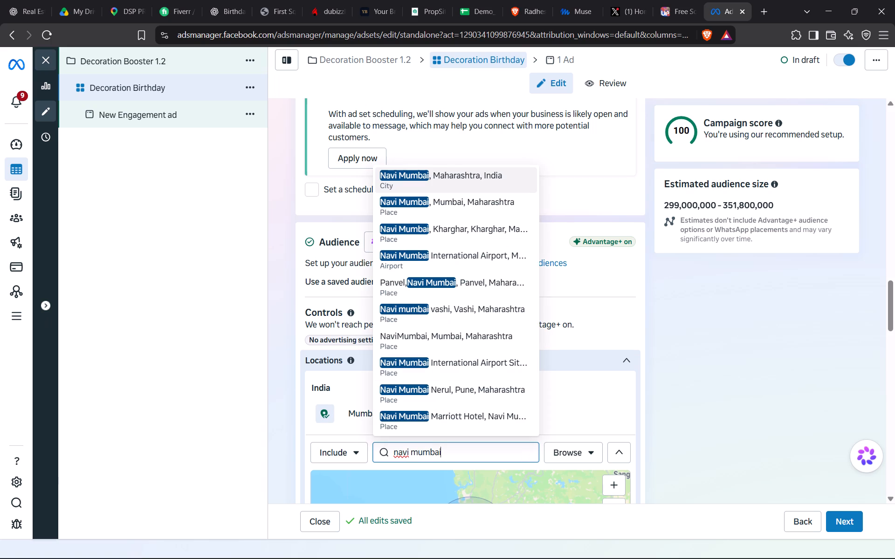
{"action": "left_click", "coordinate": [439, 179]}
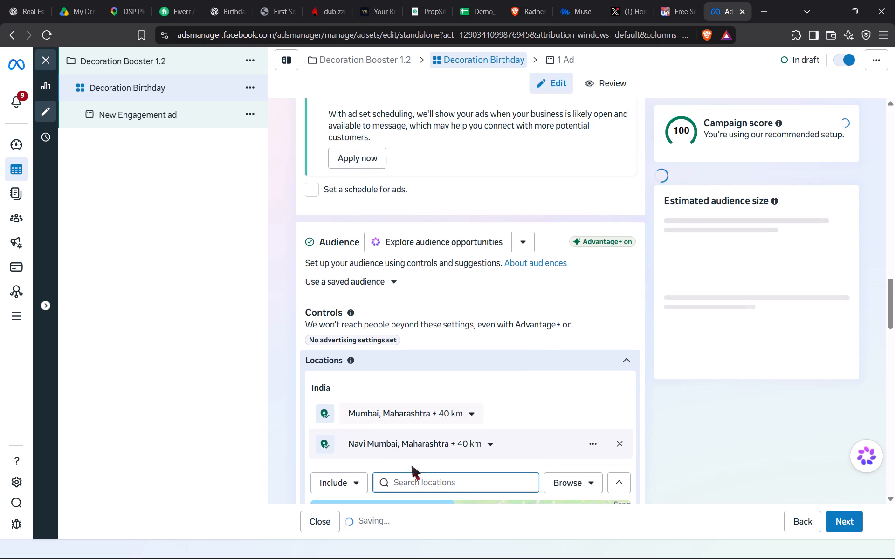
Add the cities of Thane and Kalyan, Maharashtra, to the included audience locations.
{"action": "left_click", "coordinate": [431, 476]}
{"action": "type", "text": "thane"}
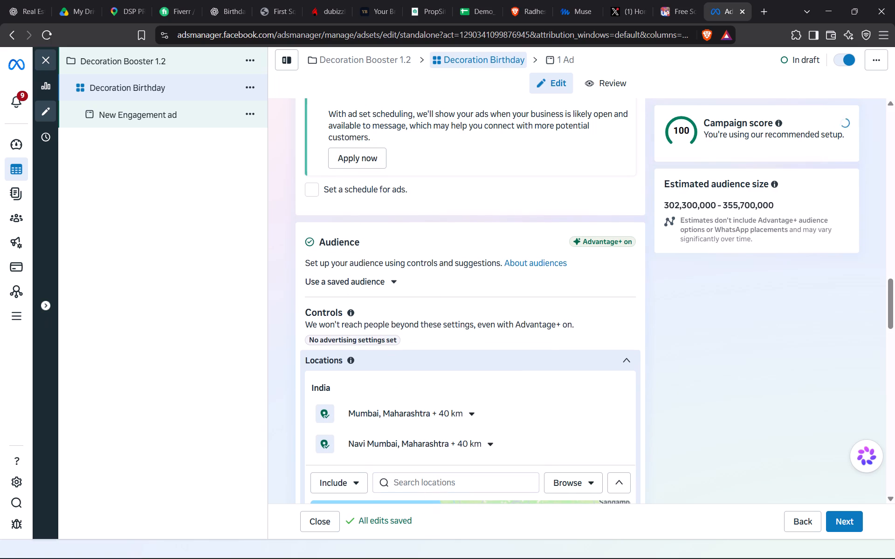
{"action": "left_click", "coordinate": [436, 475]}
{"action": "type", "text": "thane"}
{"action": "left_click", "coordinate": [436, 483]}
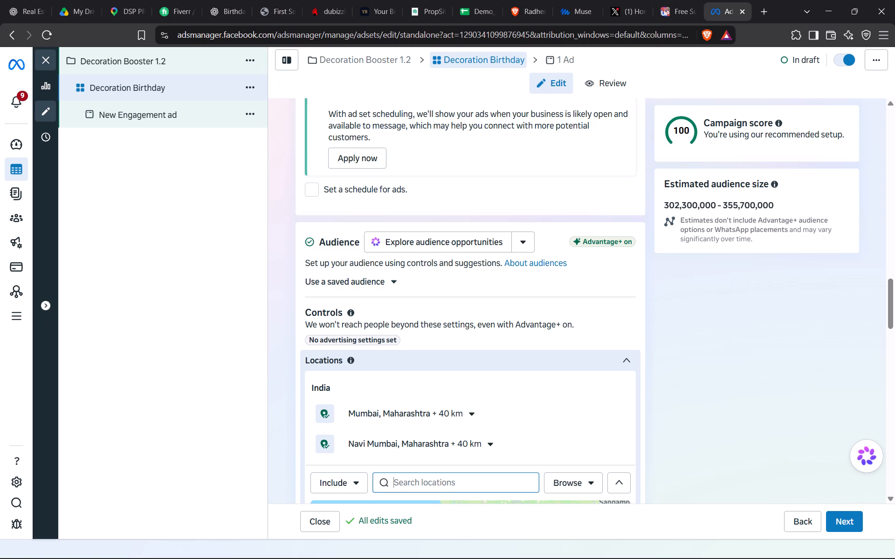
{"action": "type", "text": "thane"}
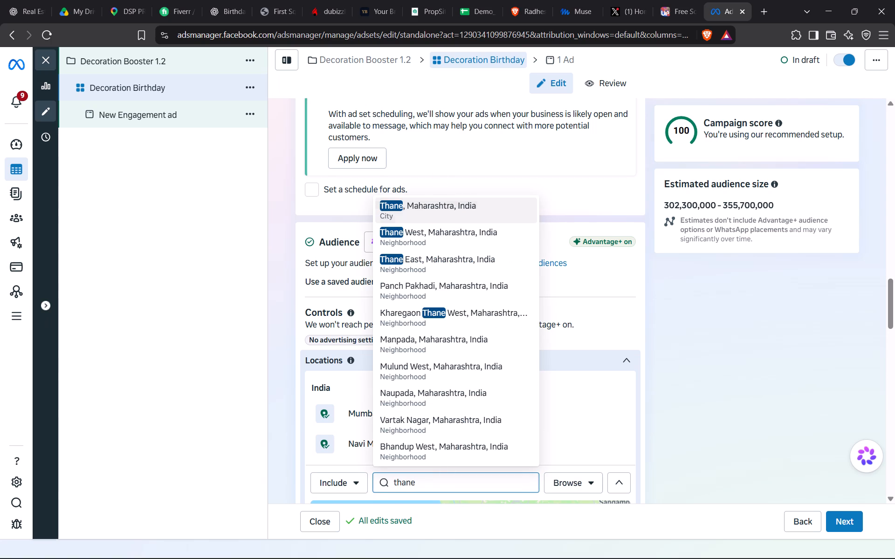
{"action": "left_click", "coordinate": [441, 205]}
{"action": "scroll", "coordinate": [415, 387], "scroll_direction": "down", "scroll_amount": 1}
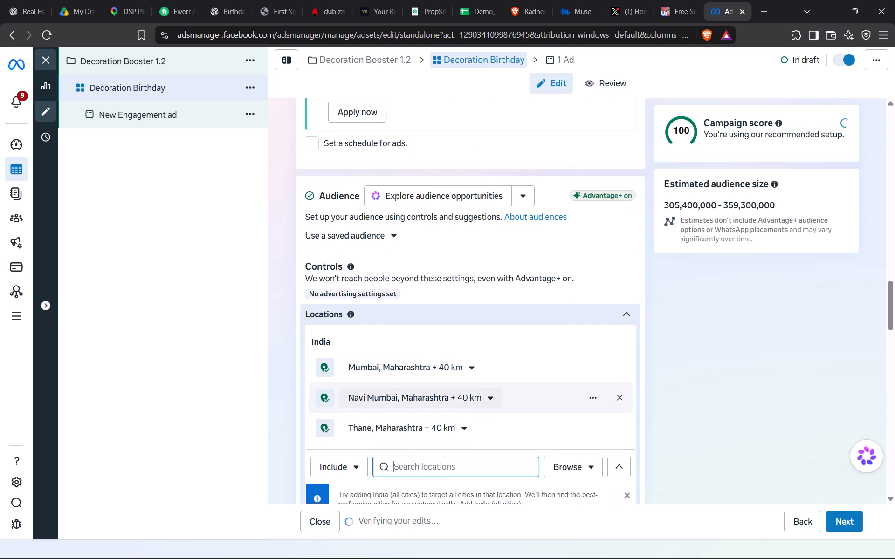
{"action": "scroll", "coordinate": [415, 387], "scroll_direction": "down", "scroll_amount": 1}
{"action": "left_click", "coordinate": [423, 432]}
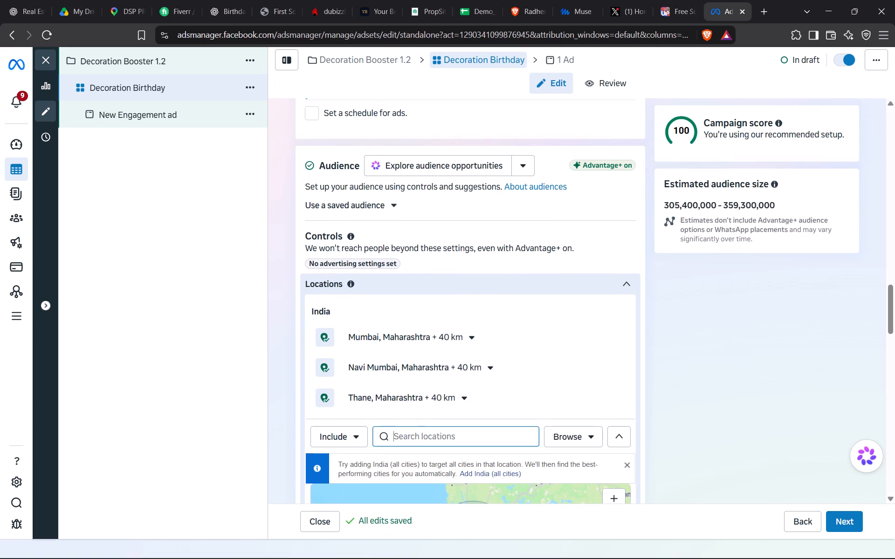
{"action": "type", "text": "Kalyan"}
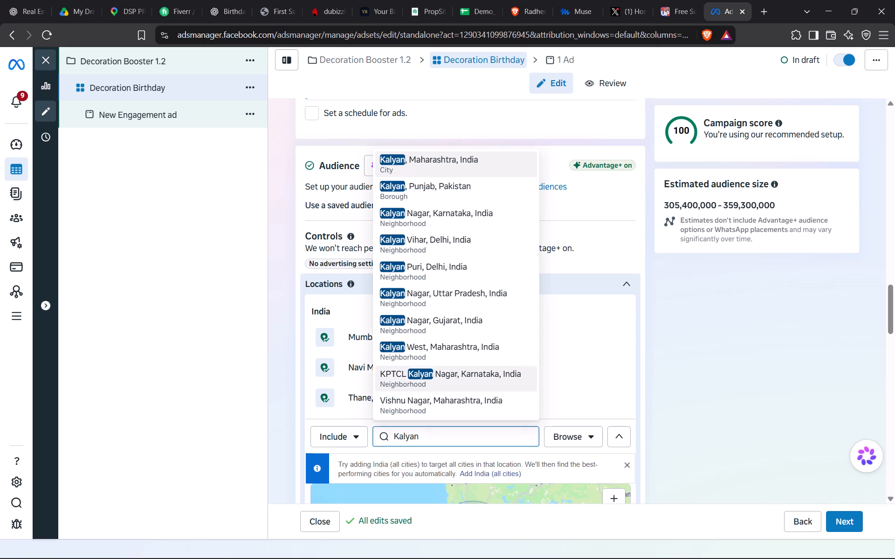
{"action": "left_click", "coordinate": [436, 160]}
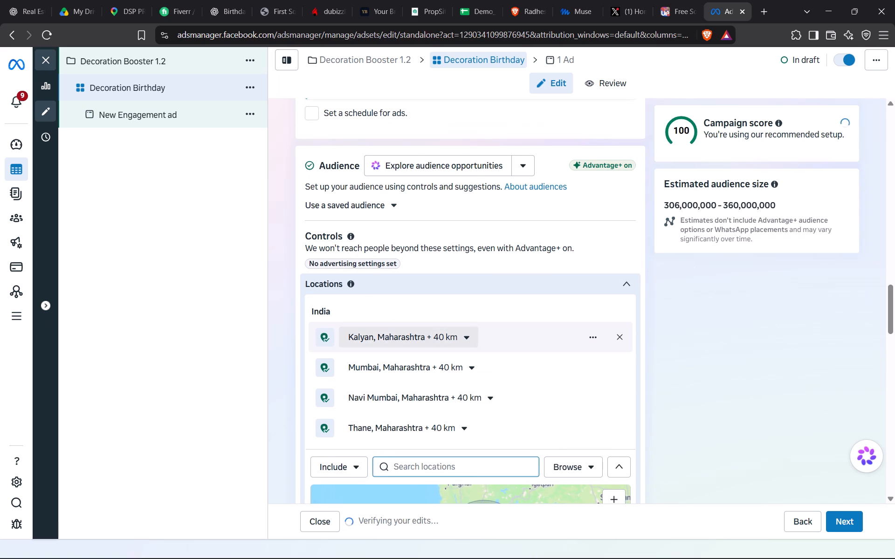
Reduce the targeting radius to 17 km for Kalyan, Mumbai, Navi Mumbai and Thane.
{"action": "left_click", "coordinate": [466, 341]}
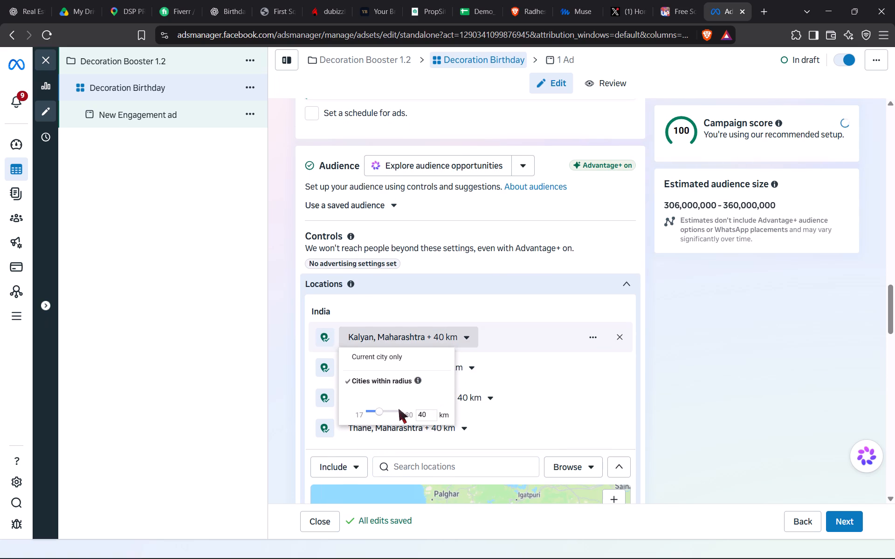
{"action": "left_click_drag", "start_coordinate": [381, 411], "coordinate": [320, 424]}
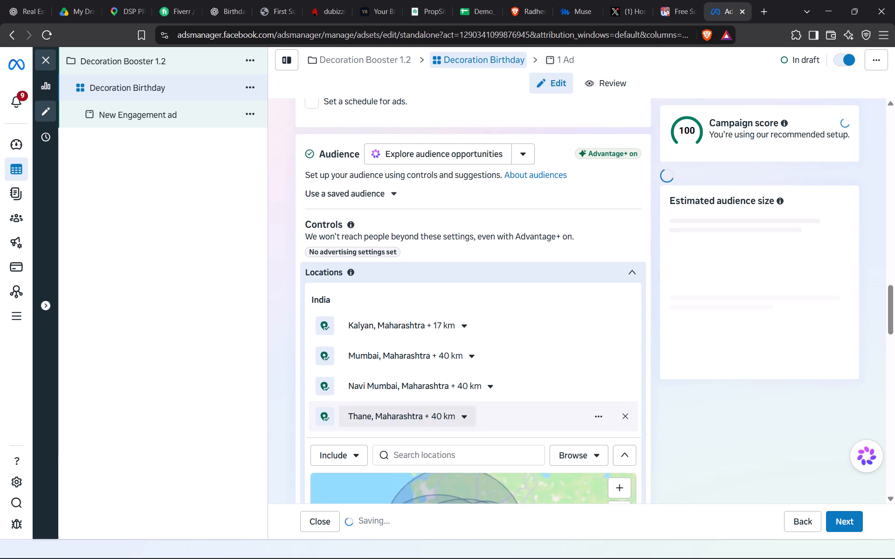
{"action": "left_click", "coordinate": [469, 354]}
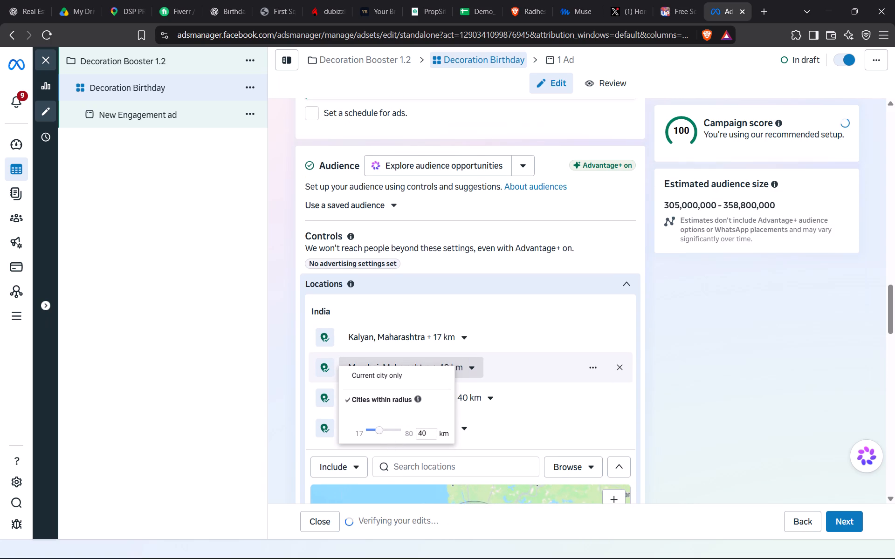
{"action": "left_click_drag", "start_coordinate": [381, 430], "coordinate": [324, 438]}
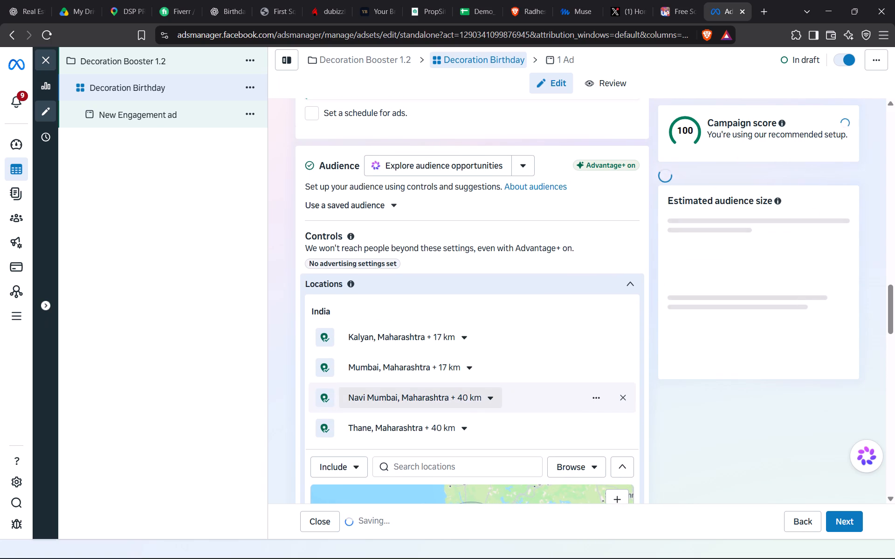
{"action": "left_click", "coordinate": [492, 398]}
{"action": "left_click_drag", "start_coordinate": [376, 473], "coordinate": [339, 475]}
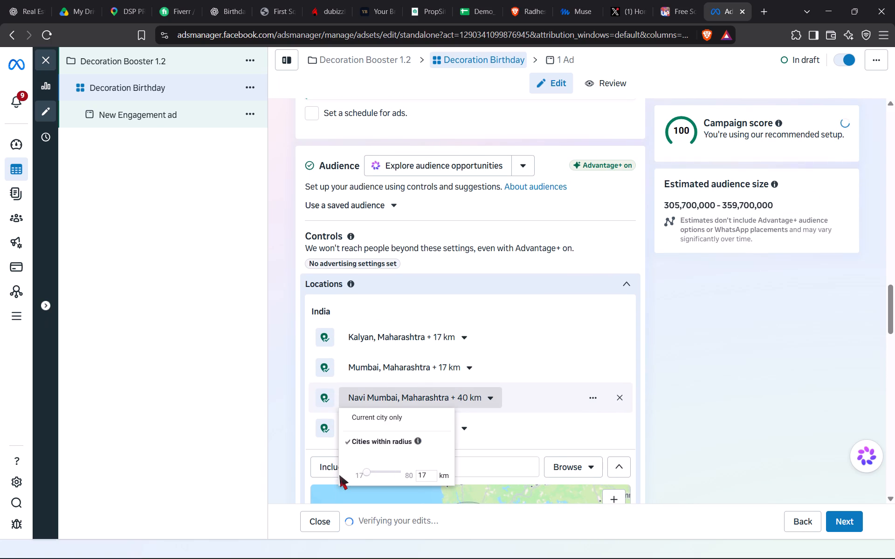
{"action": "left_click", "coordinate": [466, 430]}
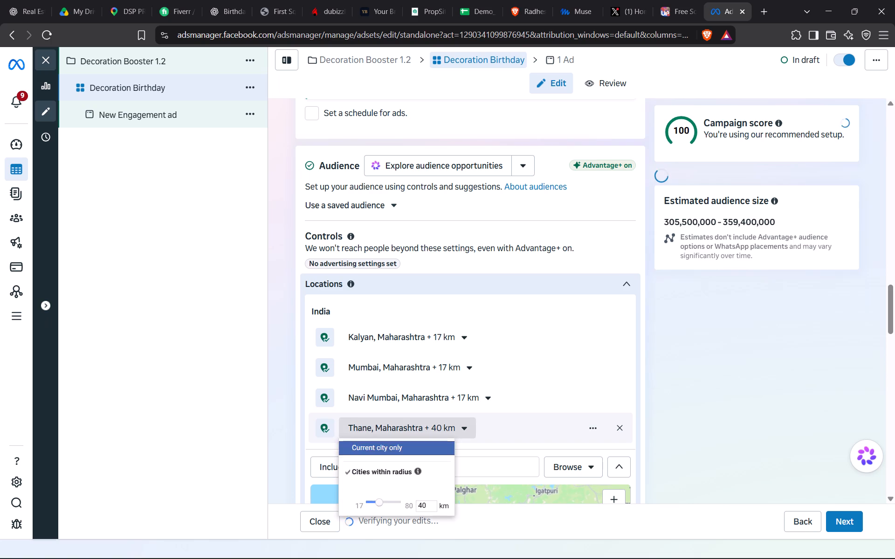
{"action": "left_click_drag", "start_coordinate": [377, 499], "coordinate": [311, 511]}
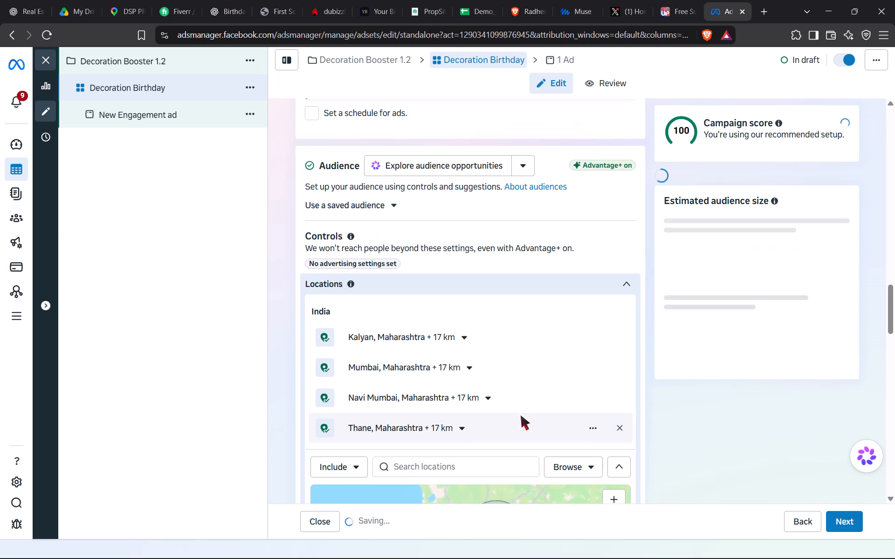
Search for Seawoods and include the Seawoods, Navi Mumbai place in the audience locations.
{"action": "left_click", "coordinate": [482, 464]}
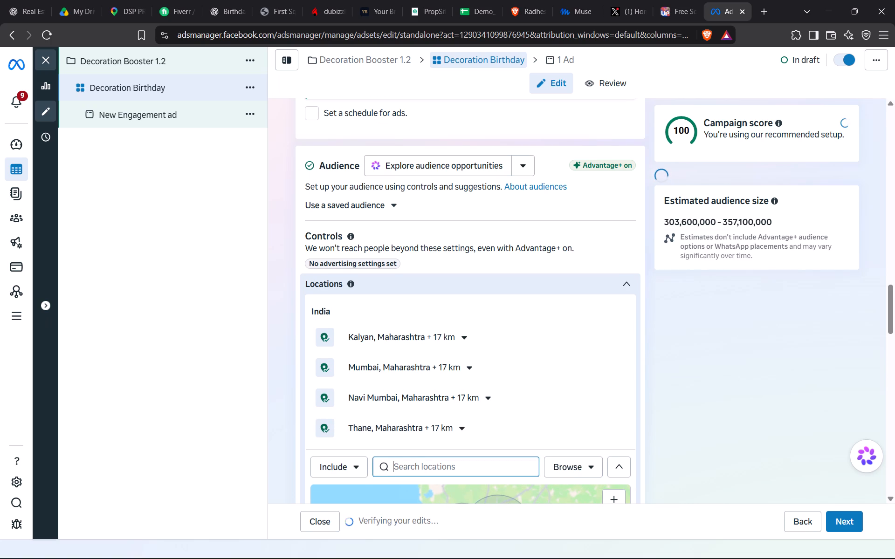
{"action": "type", "text": "Seawoods"}
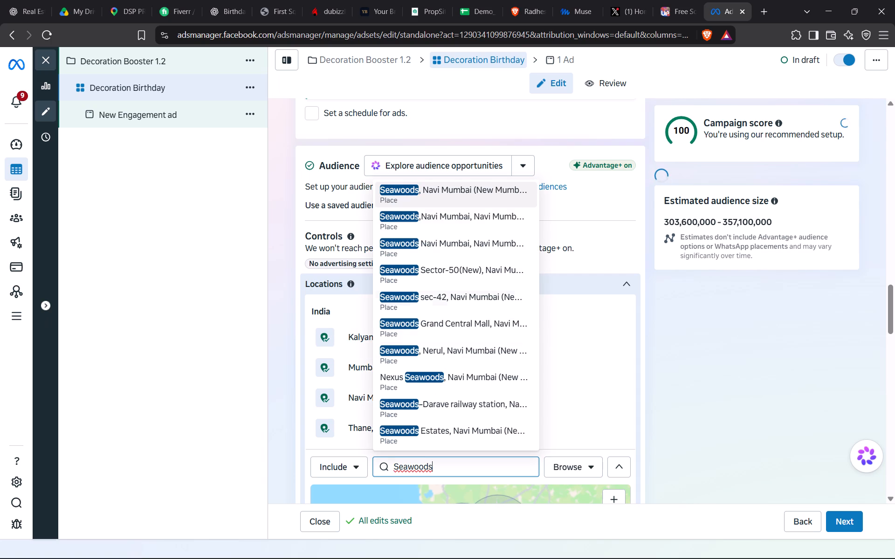
{"action": "left_click", "coordinate": [457, 190]}
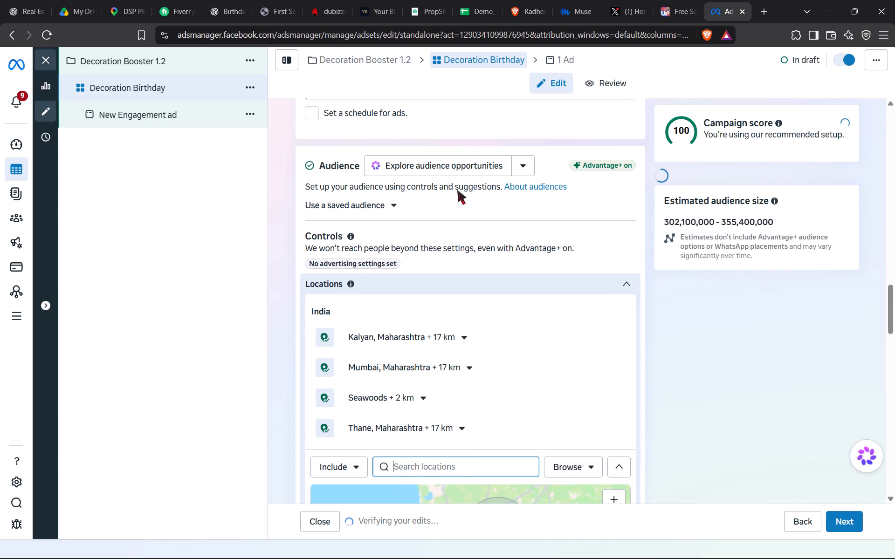
Set the targeting radius of the Seawoods location to 10 km.
{"action": "left_click", "coordinate": [426, 400]}
{"action": "left_click", "coordinate": [417, 436]}
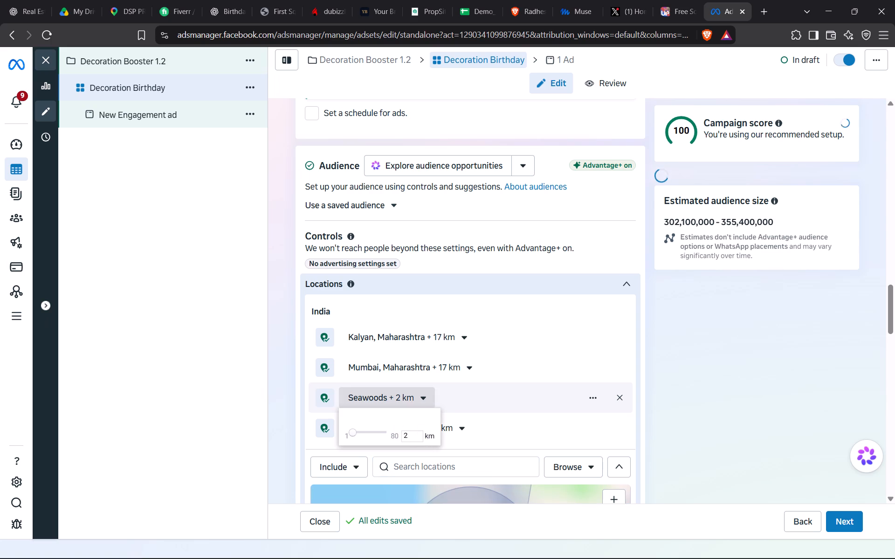
{"action": "key", "text": "BackSpace"}
{"action": "key", "text": "BackSpace"}
{"action": "type", "text": "10"}
{"action": "key", "text": "Return"}
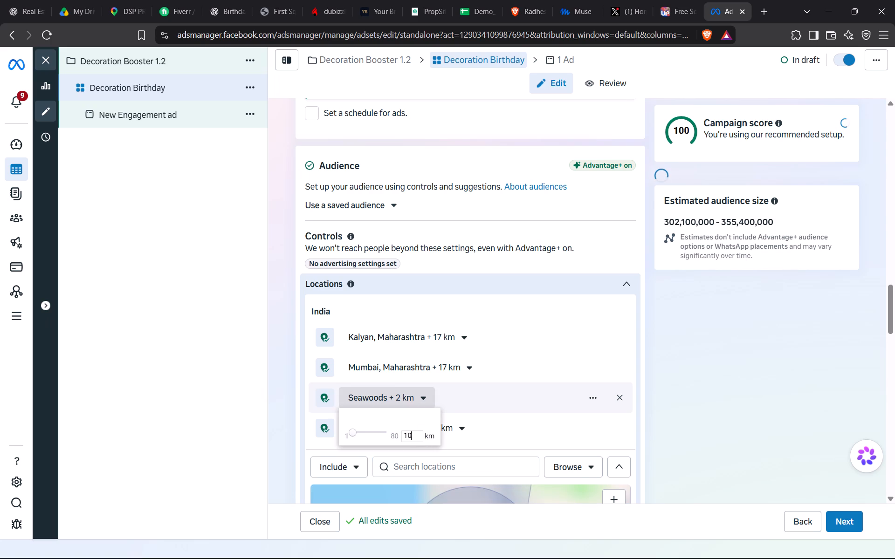
{"action": "left_click", "coordinate": [428, 463]}
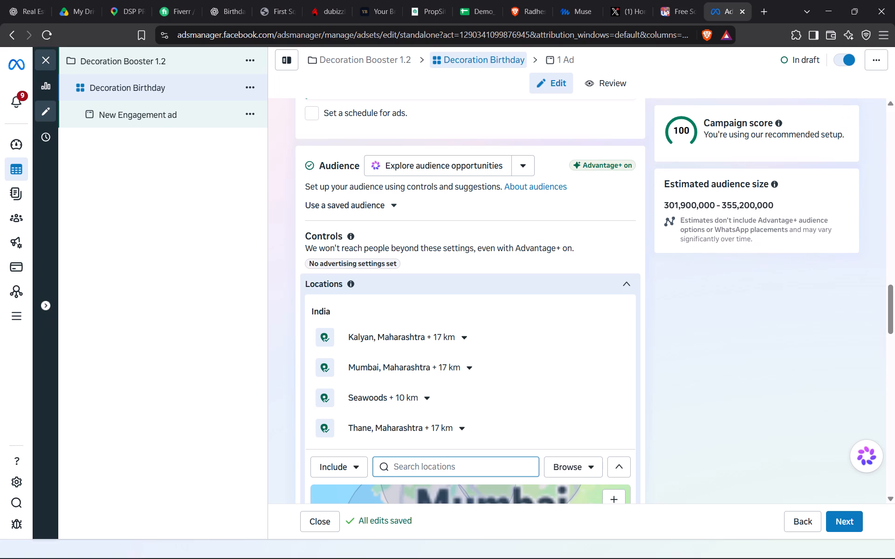
Search for Diva in Maharashtra and include the Diva, Maharashtra, India neighborhood in the audience locations.
{"action": "left_click", "coordinate": [412, 465]}
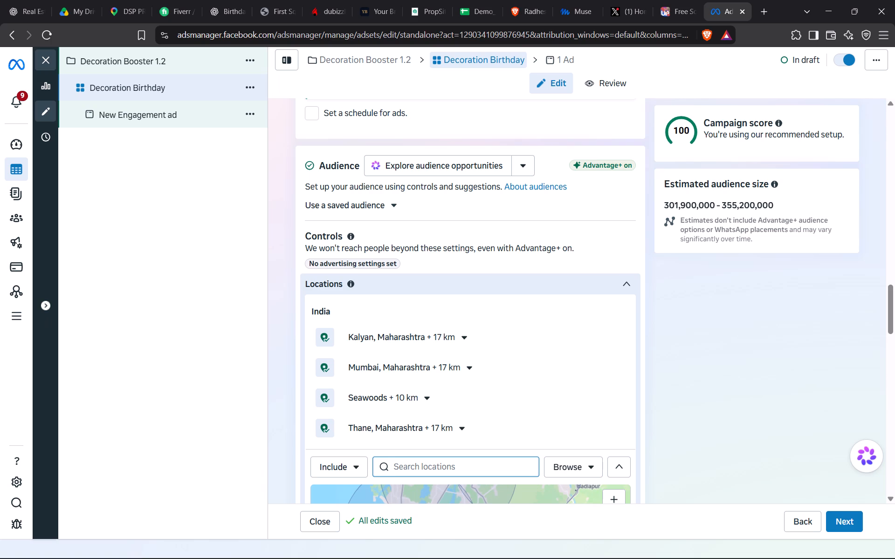
{"action": "type", "text": "Di"}
{"action": "key", "text": "BackSpace"}
{"action": "key", "text": "BackSpace"}
{"action": "key", "text": "shift+s"}
{"action": "key", "text": "BackSpace"}
{"action": "type", "text": "diva"}
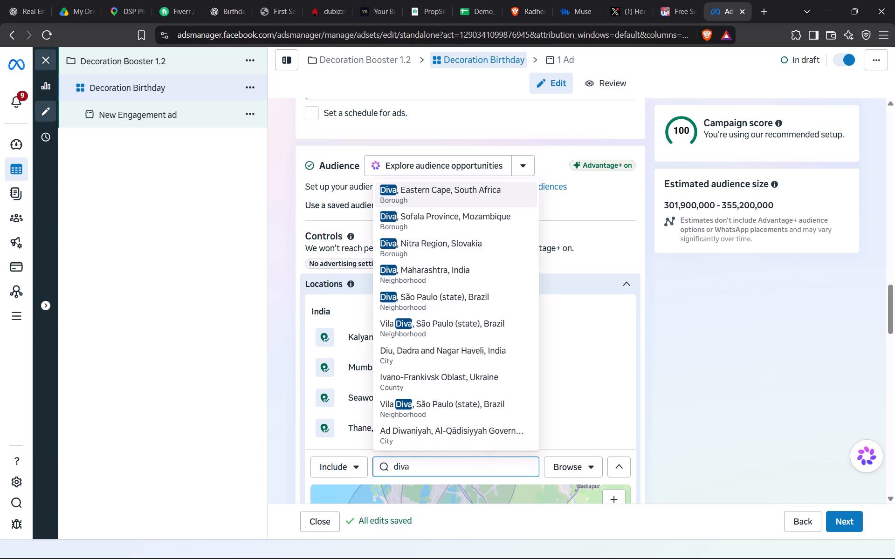
{"action": "scroll", "coordinate": [448, 201], "scroll_direction": "up", "scroll_amount": 1}
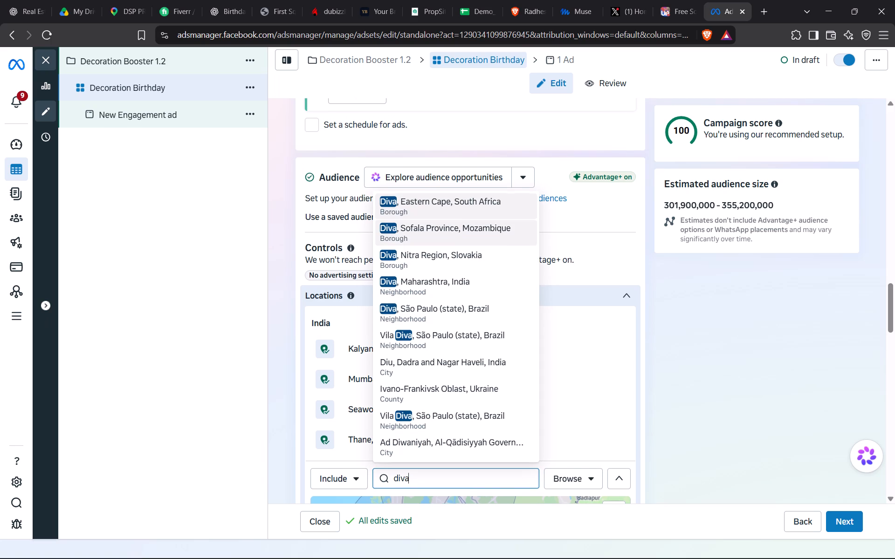
{"action": "scroll", "coordinate": [445, 405], "scroll_direction": "down", "scroll_amount": 1}
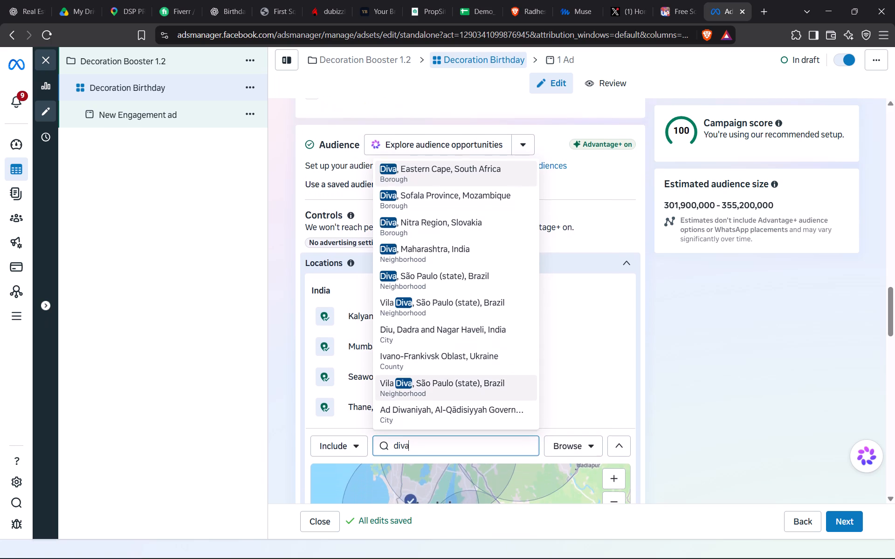
{"action": "scroll", "coordinate": [445, 405], "scroll_direction": "down", "scroll_amount": 1}
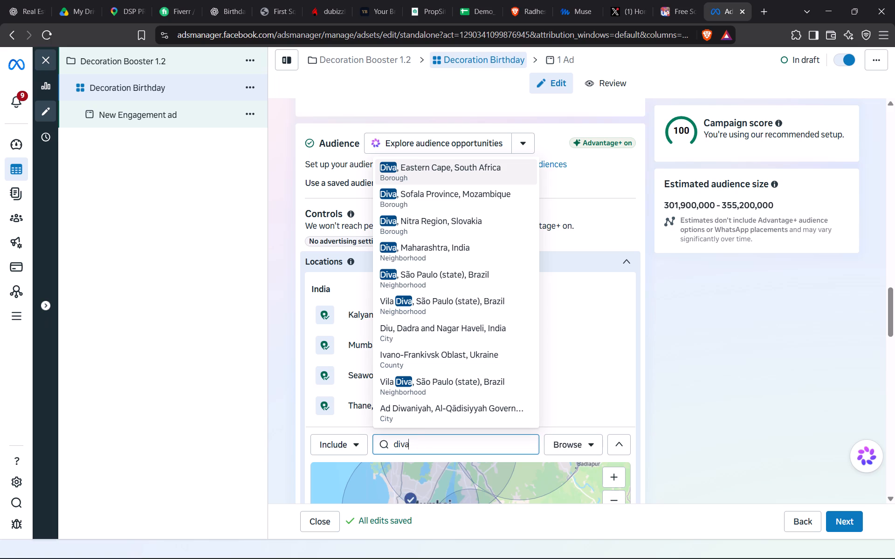
{"action": "key", "text": "space"}
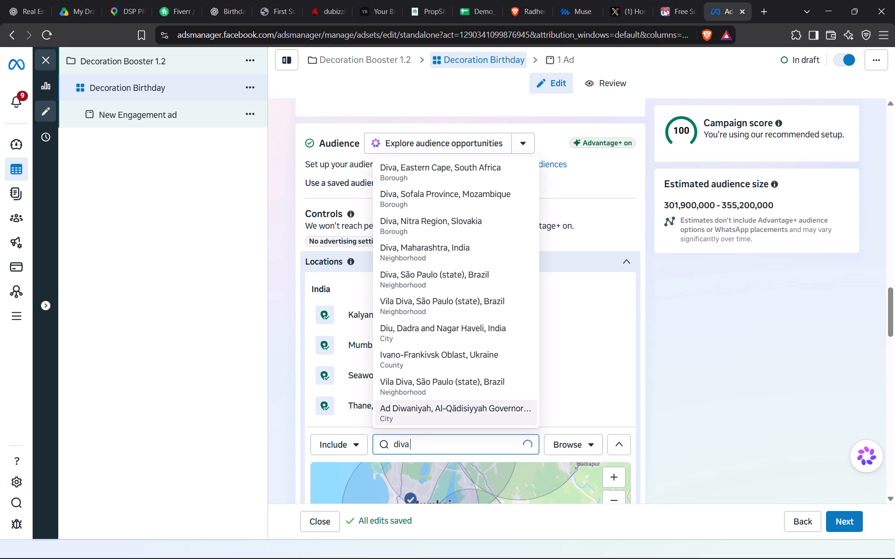
{"action": "key", "text": "m"}
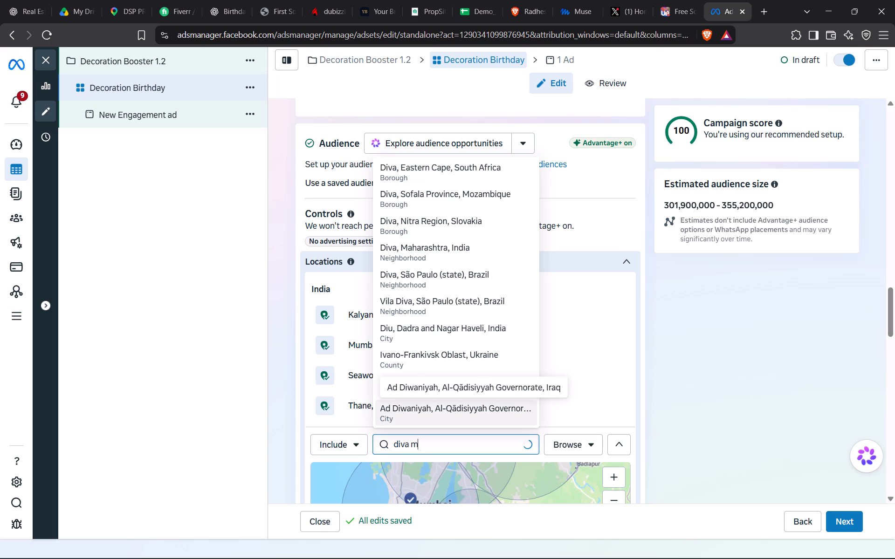
{"action": "type", "text": "aha"}
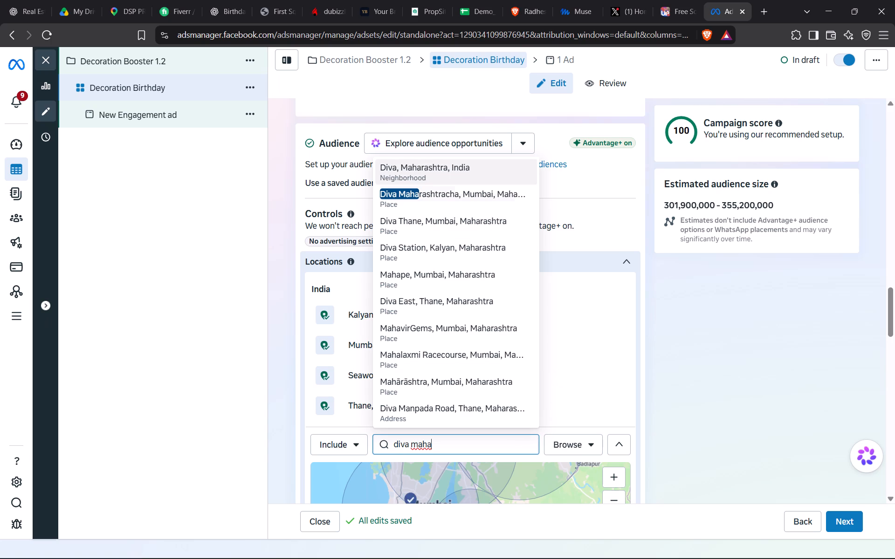
{"action": "left_click", "coordinate": [454, 171]}
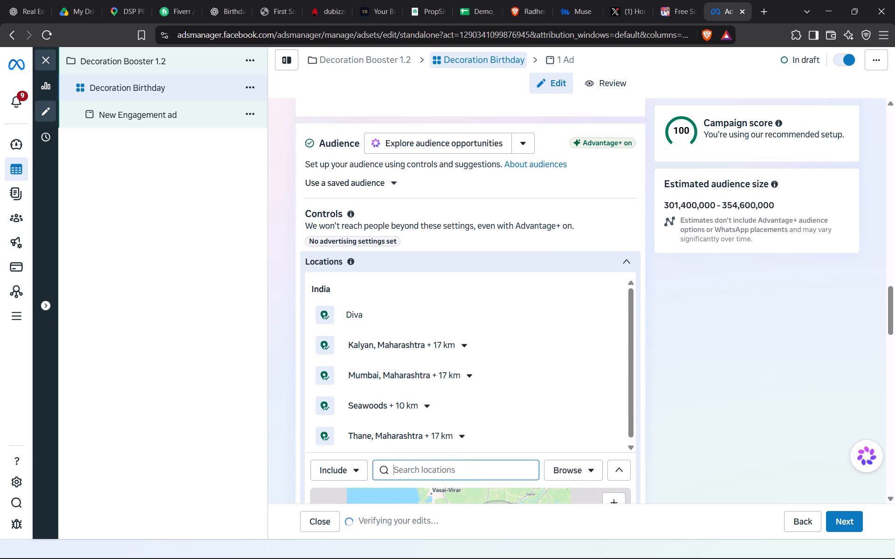
Include the city of Dombivli, Maharashtra, in the audience locations and limit it to the current city only.
{"action": "left_click", "coordinate": [456, 473]}
{"action": "type", "text": "dombi"}
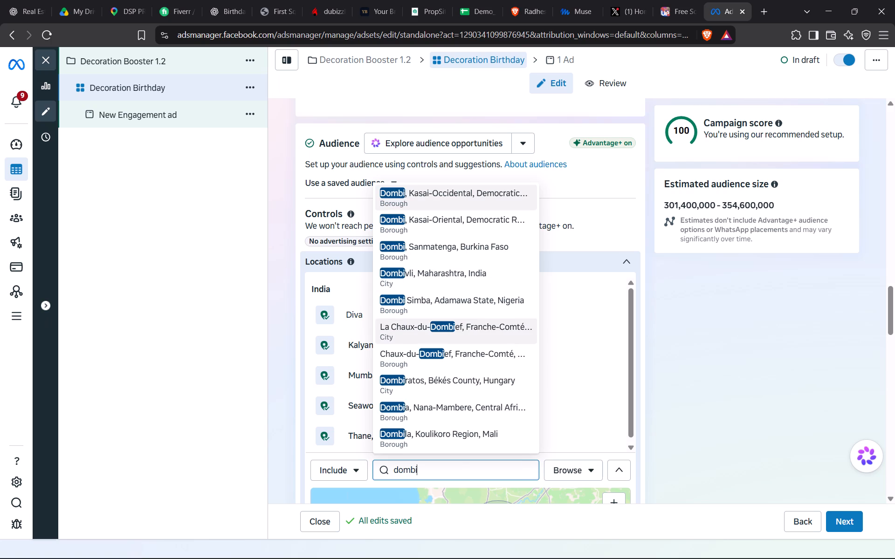
{"action": "left_click", "coordinate": [441, 283]}
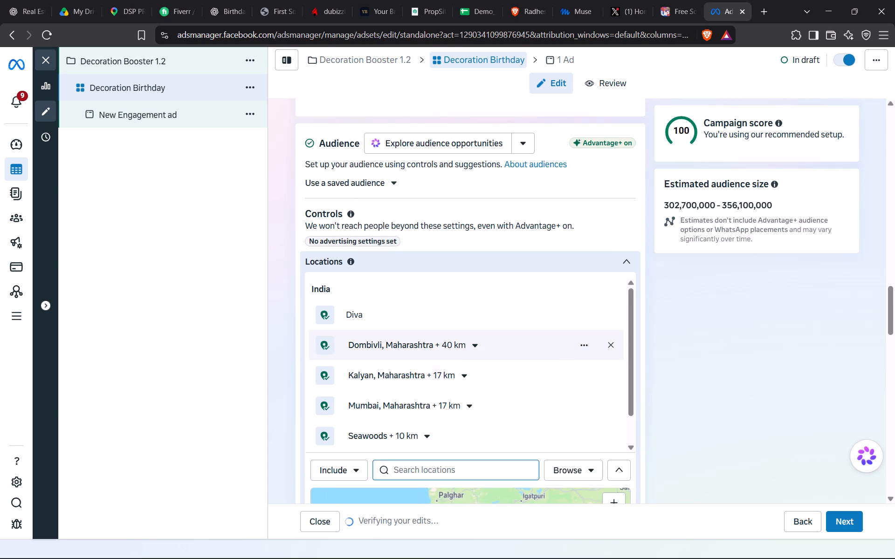
{"action": "left_click", "coordinate": [474, 346]}
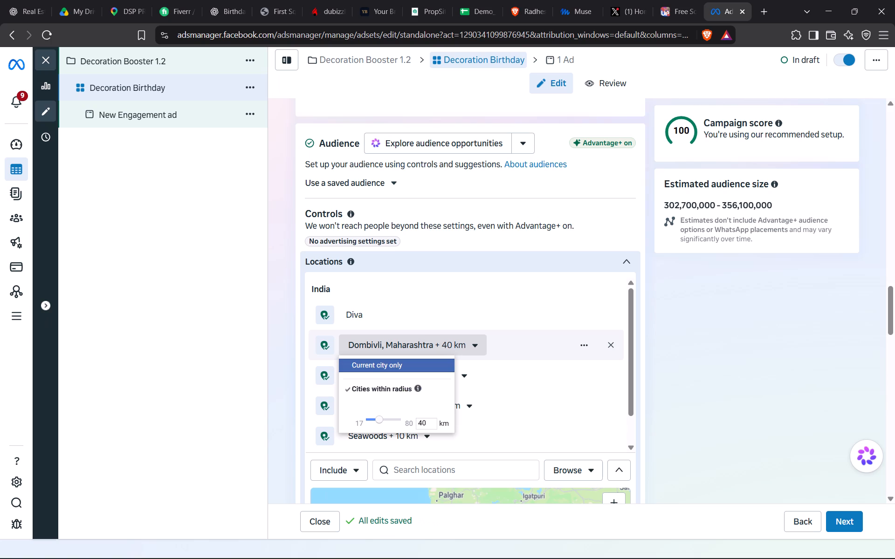
{"action": "left_click", "coordinate": [401, 368]}
{"action": "left_click", "coordinate": [447, 465]}
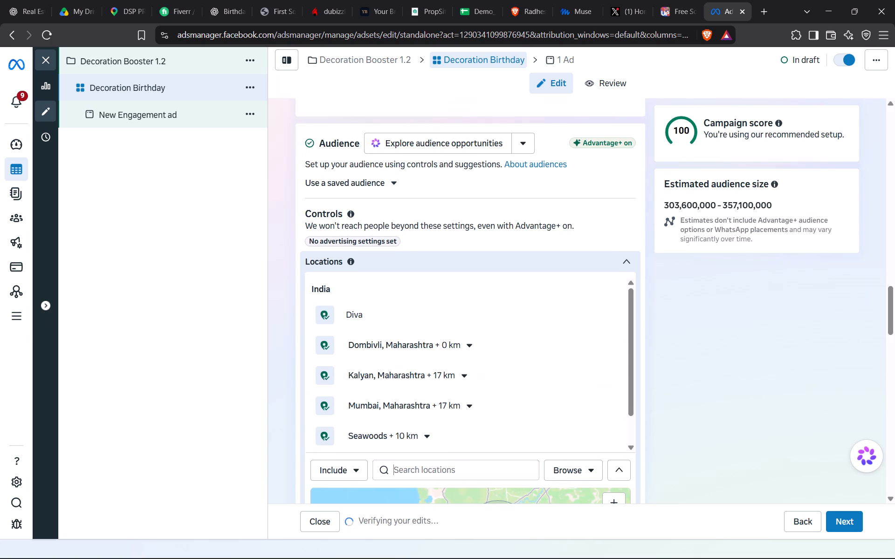
Add the Mulund West and Mulund East neighborhoods in Maharashtra to the included audience locations.
{"action": "left_click", "coordinate": [447, 465]}
{"action": "type", "text": "mulund"}
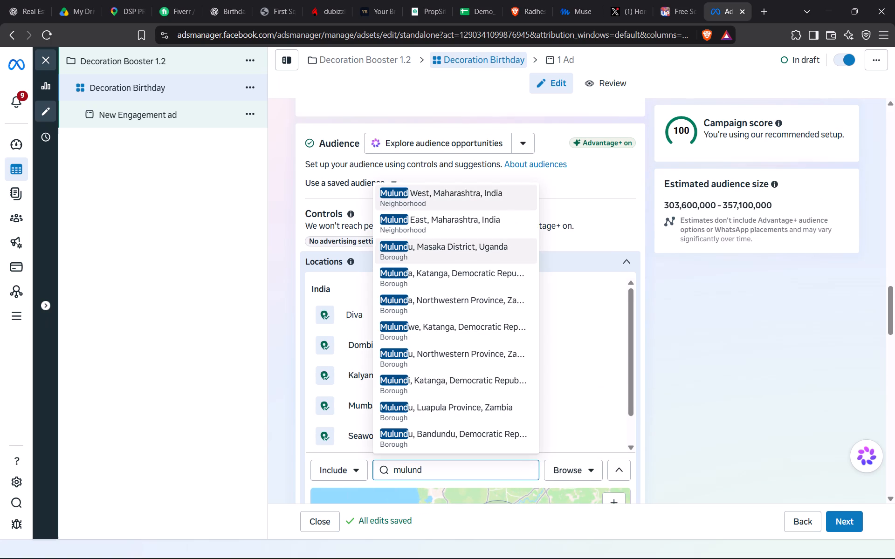
{"action": "left_click", "coordinate": [426, 195]}
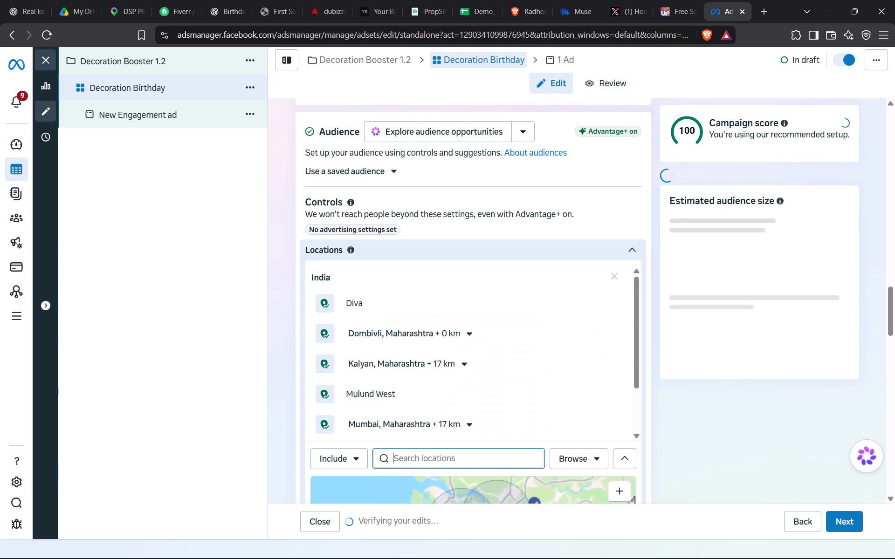
{"action": "scroll", "coordinate": [429, 390], "scroll_direction": "down", "scroll_amount": 2}
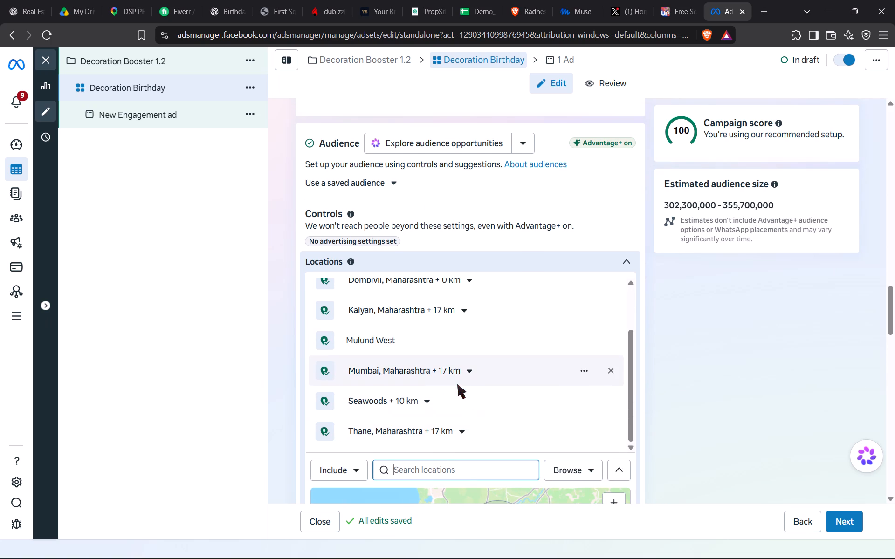
{"action": "scroll", "coordinate": [457, 384], "scroll_direction": "up", "scroll_amount": 1}
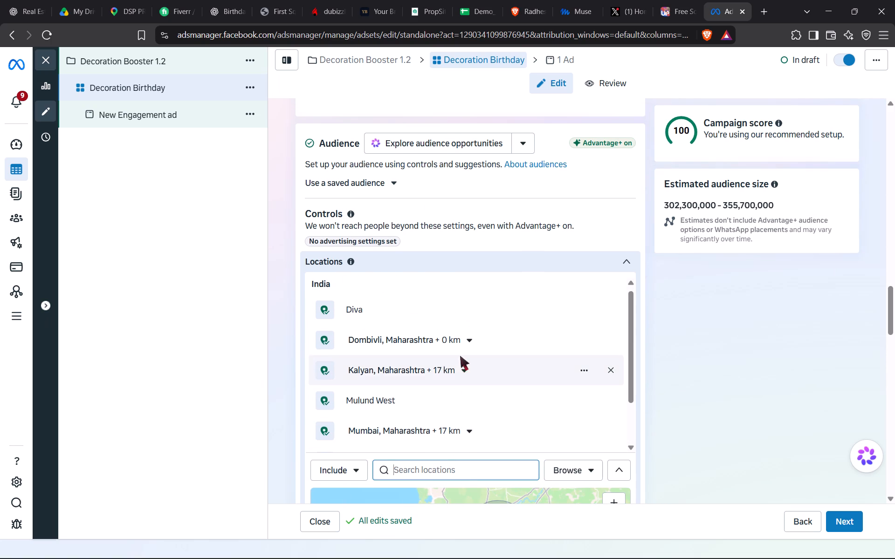
{"action": "scroll", "coordinate": [459, 380], "scroll_direction": "down", "scroll_amount": 1}
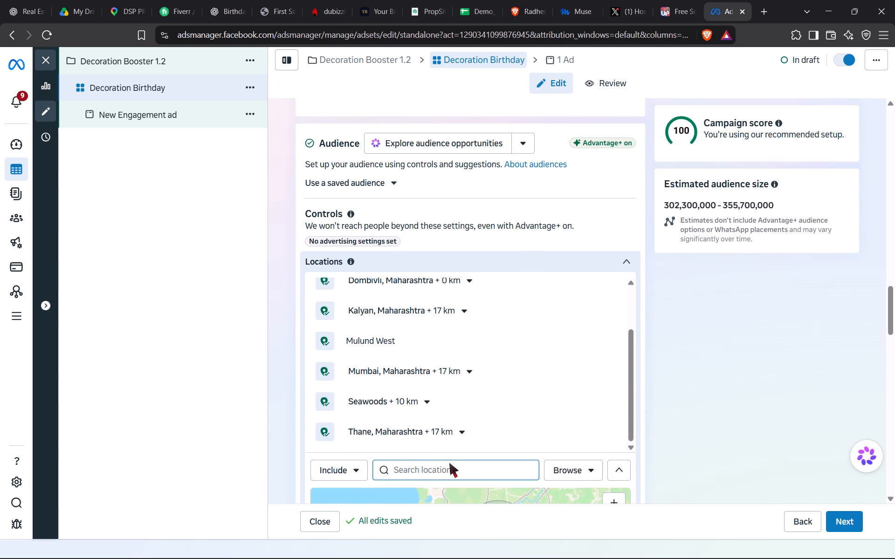
{"action": "left_click", "coordinate": [449, 469]}
{"action": "type", "text": "mulund"}
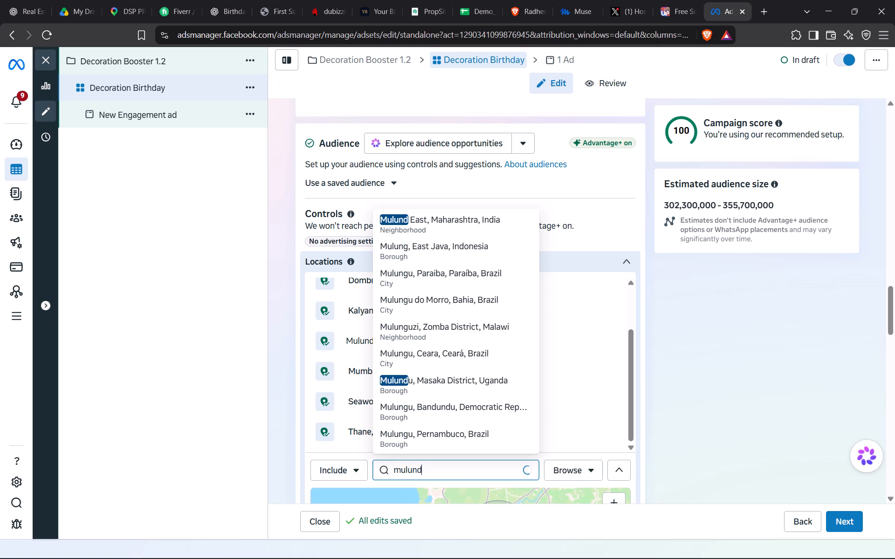
{"action": "left_click", "coordinate": [446, 228]}
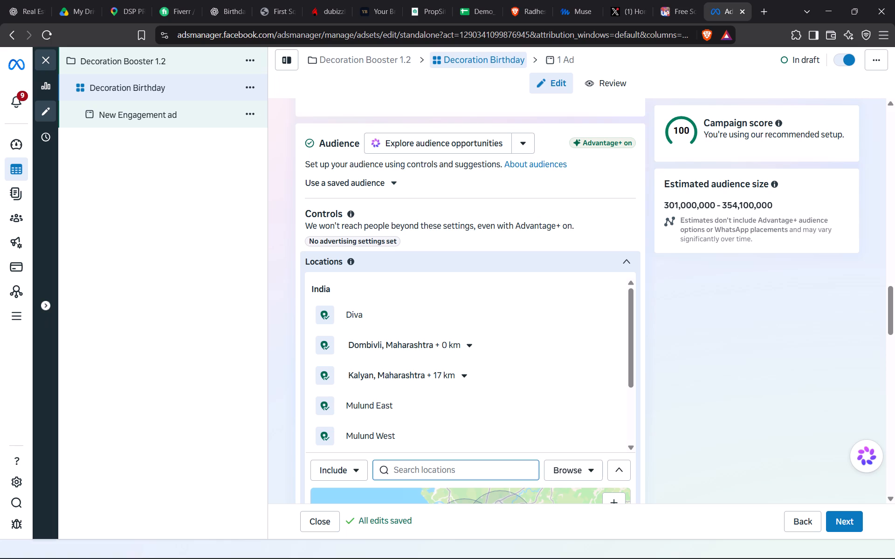
Add the Dadar East and Dadar West neighborhoods in Maharashtra to the included audience locations.
{"action": "left_click", "coordinate": [472, 469]}
{"action": "type", "text": "dar"}
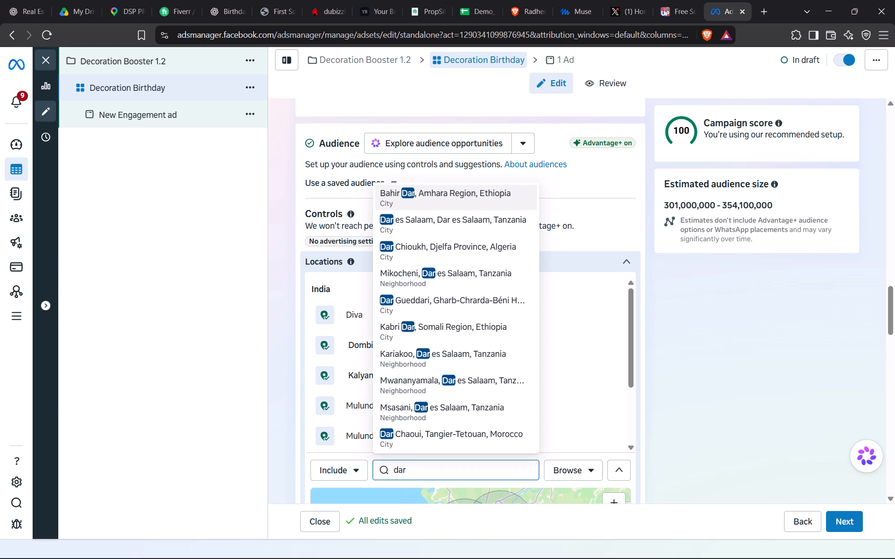
{"action": "key", "text": "BackSpace"}
{"action": "type", "text": "dar"}
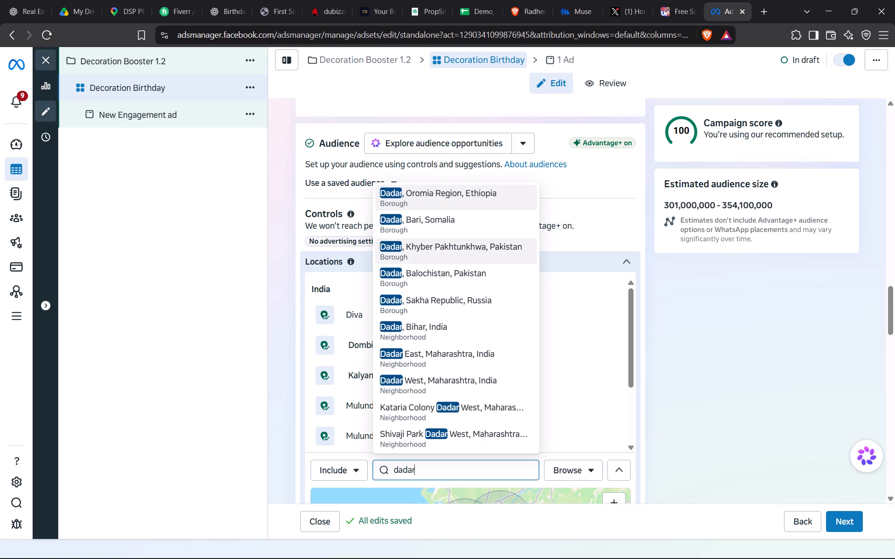
{"action": "scroll", "coordinate": [424, 264], "scroll_direction": "up", "scroll_amount": 1}
{"action": "scroll", "coordinate": [424, 264], "scroll_direction": "down", "scroll_amount": 1}
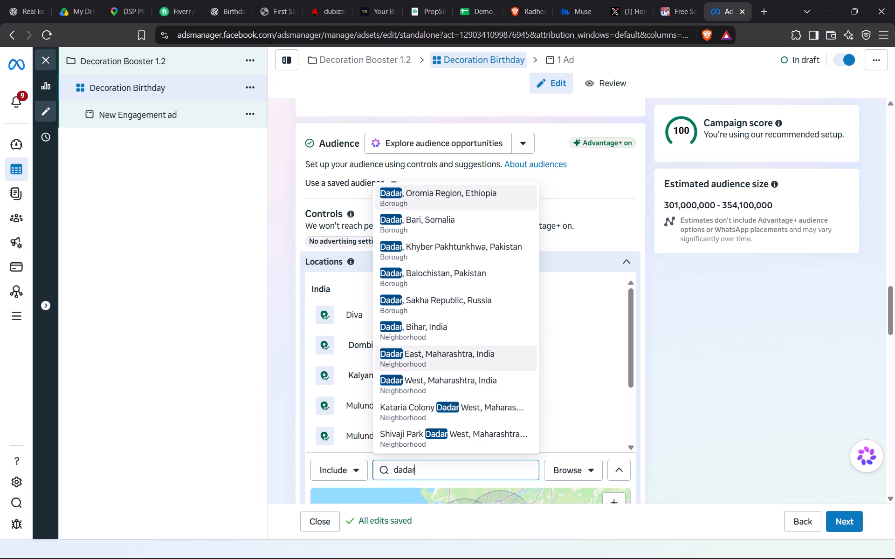
{"action": "left_click", "coordinate": [442, 359]}
{"action": "type", "text": "dadar"}
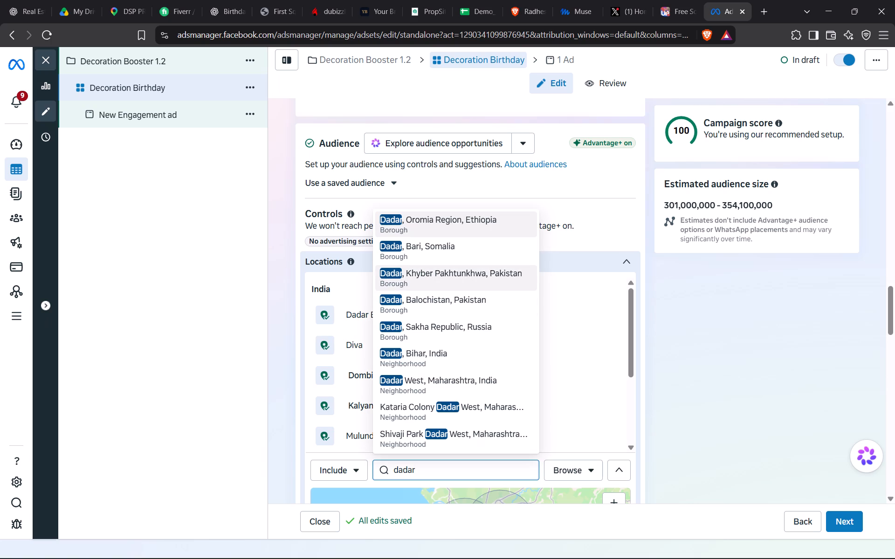
{"action": "scroll", "coordinate": [447, 289], "scroll_direction": "down", "scroll_amount": 1}
{"action": "left_click", "coordinate": [438, 391]}
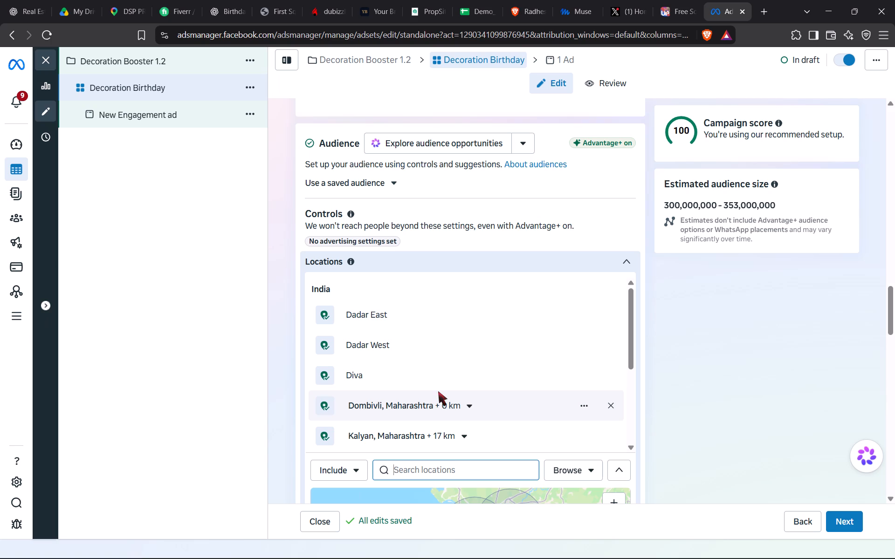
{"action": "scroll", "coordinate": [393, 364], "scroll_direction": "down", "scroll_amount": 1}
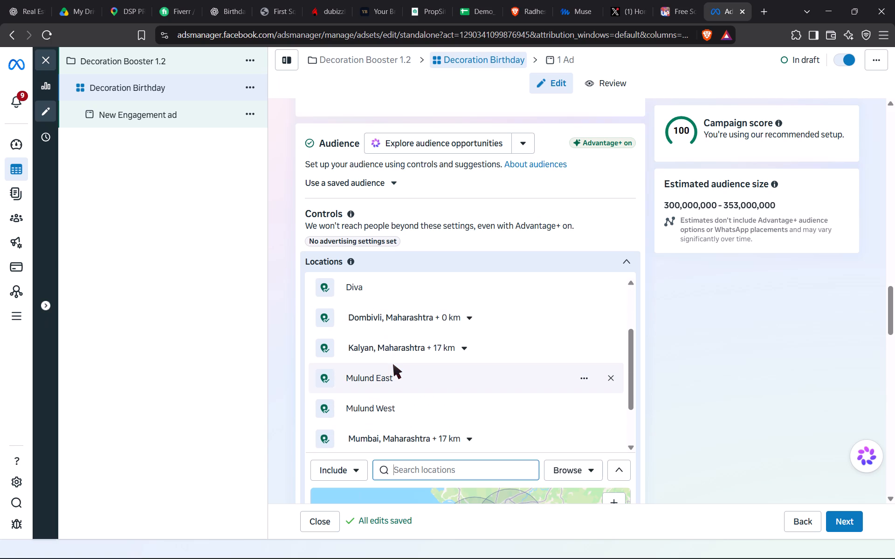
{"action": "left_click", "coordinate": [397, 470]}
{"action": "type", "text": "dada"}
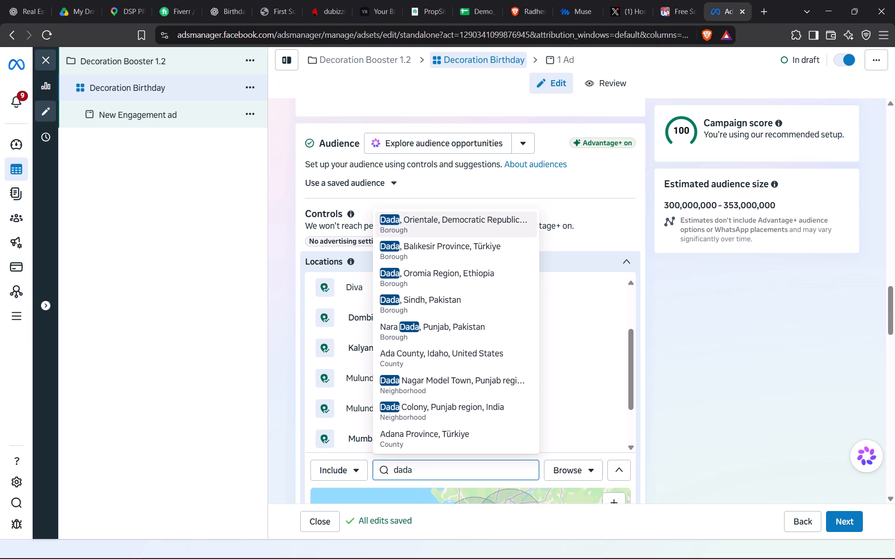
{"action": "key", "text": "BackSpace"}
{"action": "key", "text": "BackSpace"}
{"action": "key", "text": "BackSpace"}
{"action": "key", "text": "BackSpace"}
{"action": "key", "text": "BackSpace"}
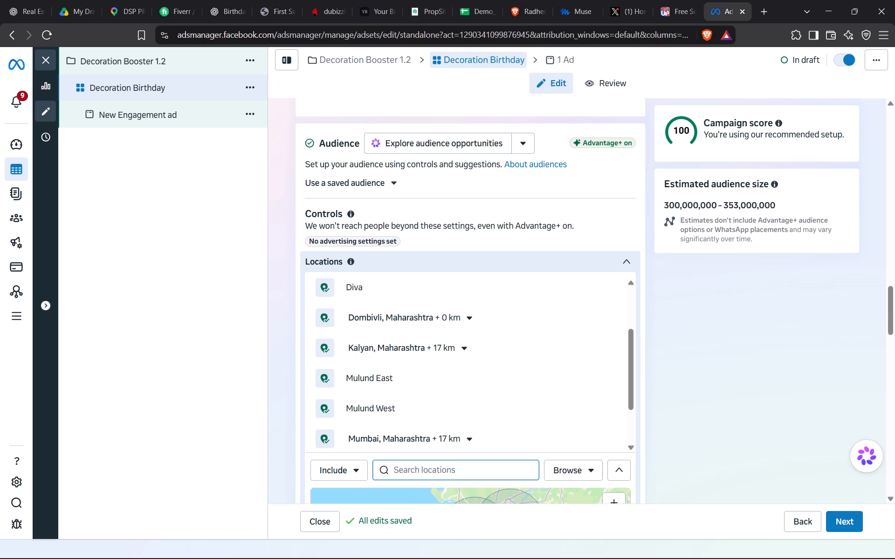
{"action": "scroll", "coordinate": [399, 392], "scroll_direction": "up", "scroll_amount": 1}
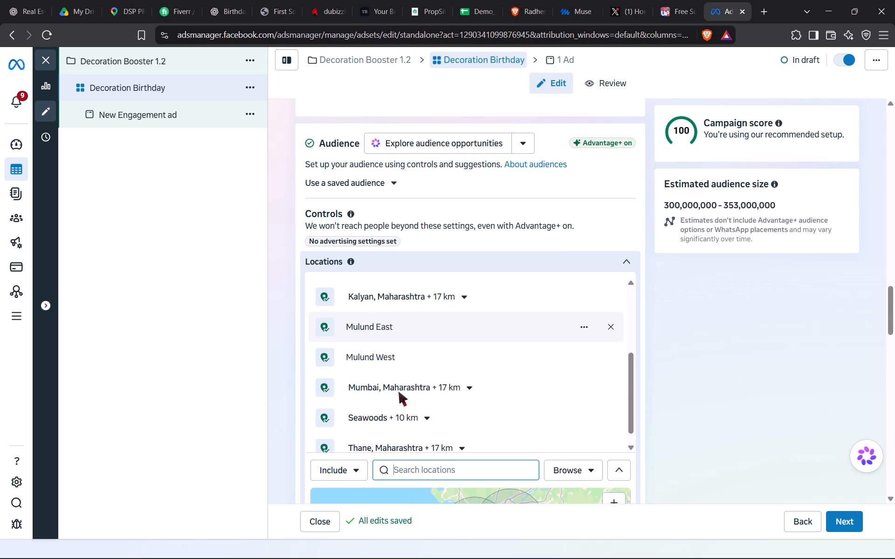
Add the Andheri East and Andheri West neighborhoods in Maharashtra to the included audience locations.
{"action": "scroll", "coordinate": [399, 392], "scroll_direction": "up", "scroll_amount": 1}
{"action": "scroll", "coordinate": [405, 447], "scroll_direction": "down", "scroll_amount": 1}
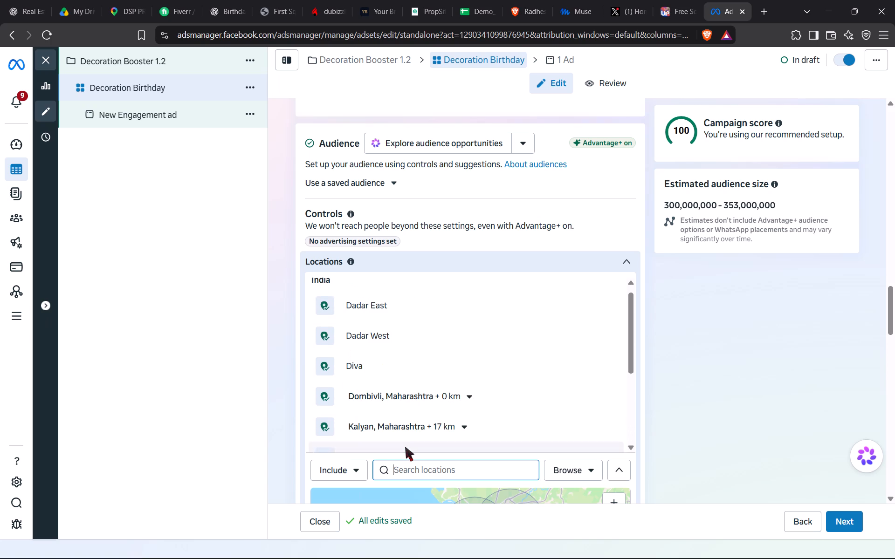
{"action": "scroll", "coordinate": [405, 447], "scroll_direction": "down", "scroll_amount": 1}
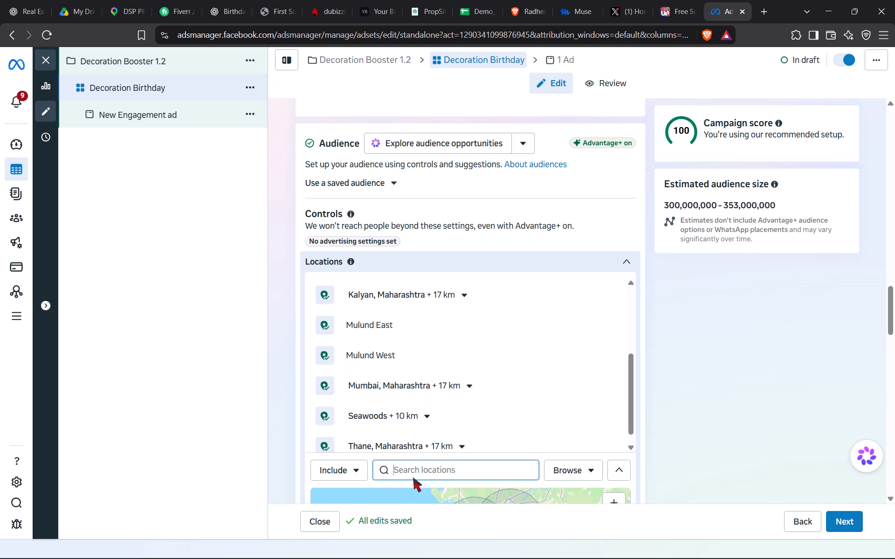
{"action": "scroll", "coordinate": [428, 379], "scroll_direction": "down", "scroll_amount": 2}
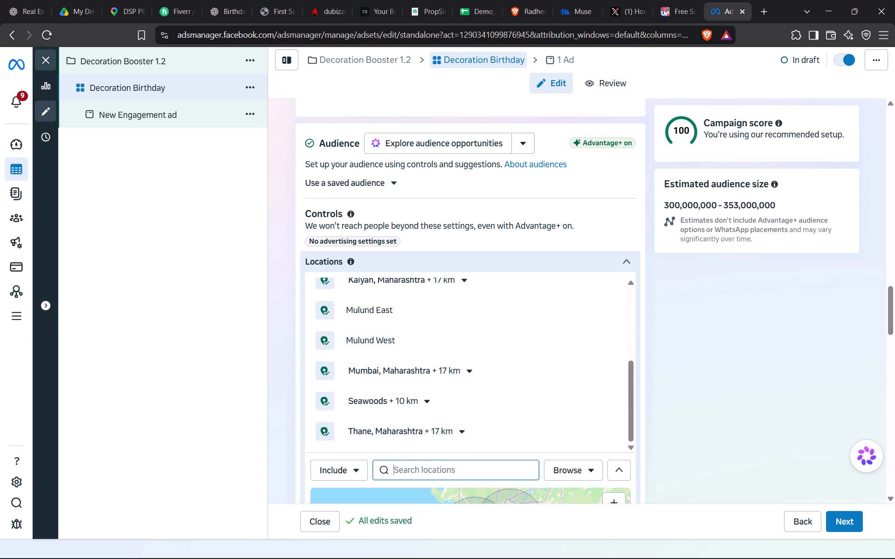
{"action": "left_click", "coordinate": [430, 470]}
{"action": "type", "text": "Andheri"}
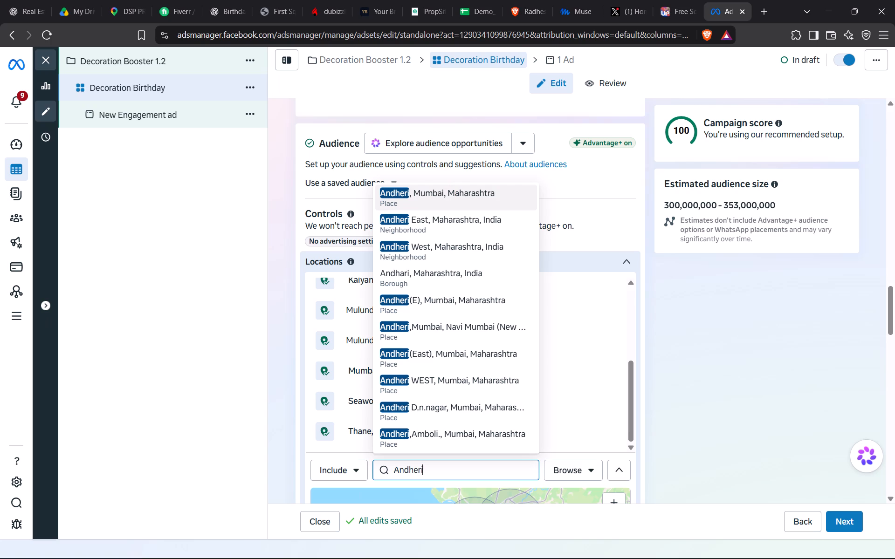
{"action": "left_click", "coordinate": [442, 220]}
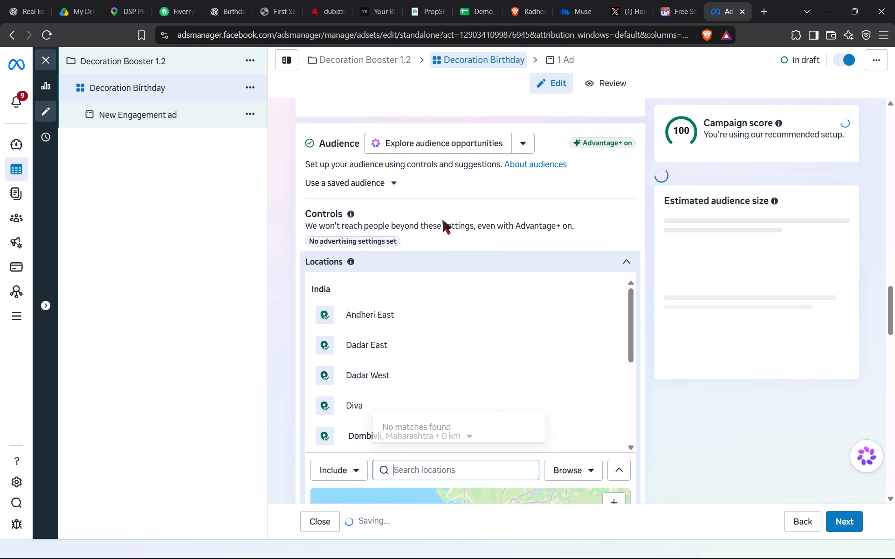
{"action": "left_click", "coordinate": [419, 465]}
{"action": "type", "text": "andheri"}
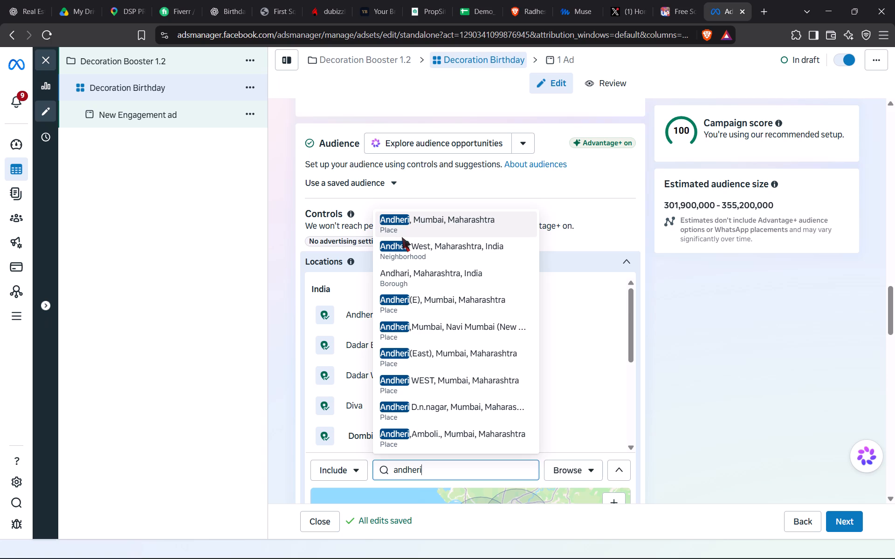
{"action": "left_click", "coordinate": [435, 249]}
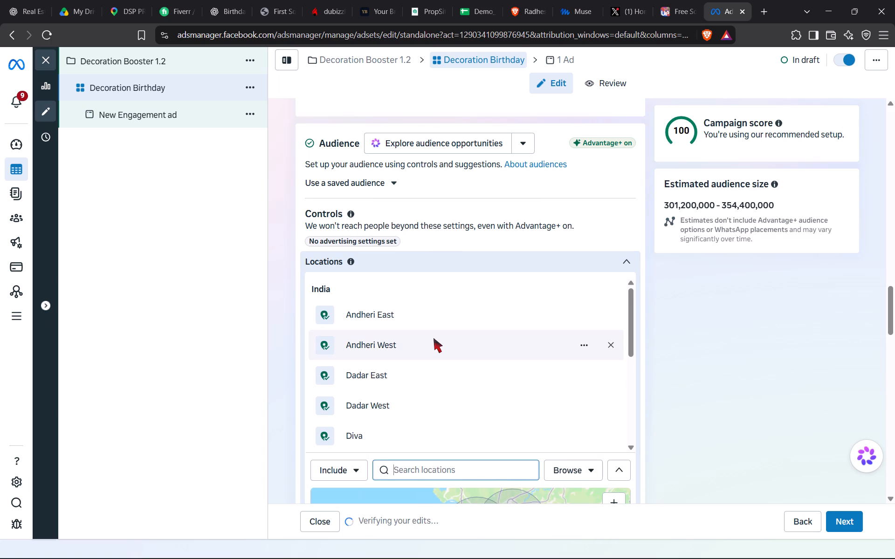
Review the list of included audience locations and their coverage on the map.
{"action": "scroll", "coordinate": [434, 338], "scroll_direction": "down", "scroll_amount": 5}
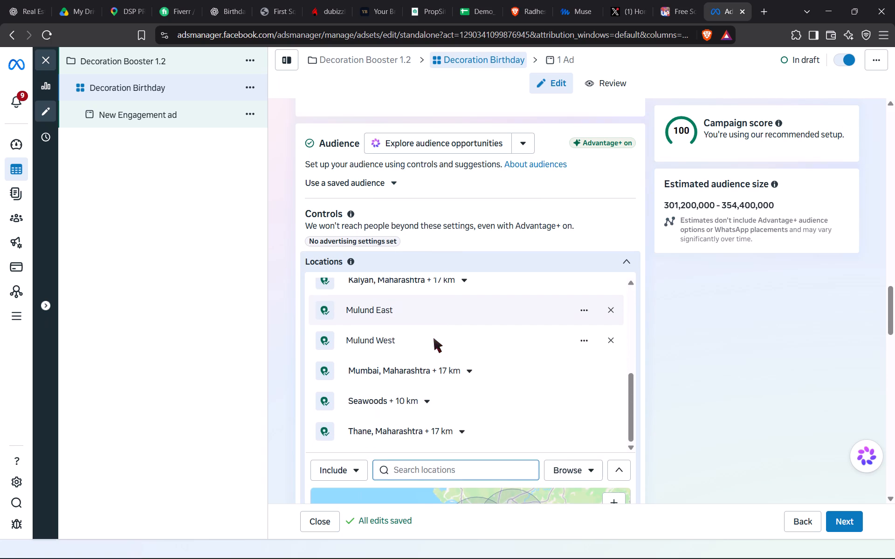
{"action": "left_click", "coordinate": [425, 467]}
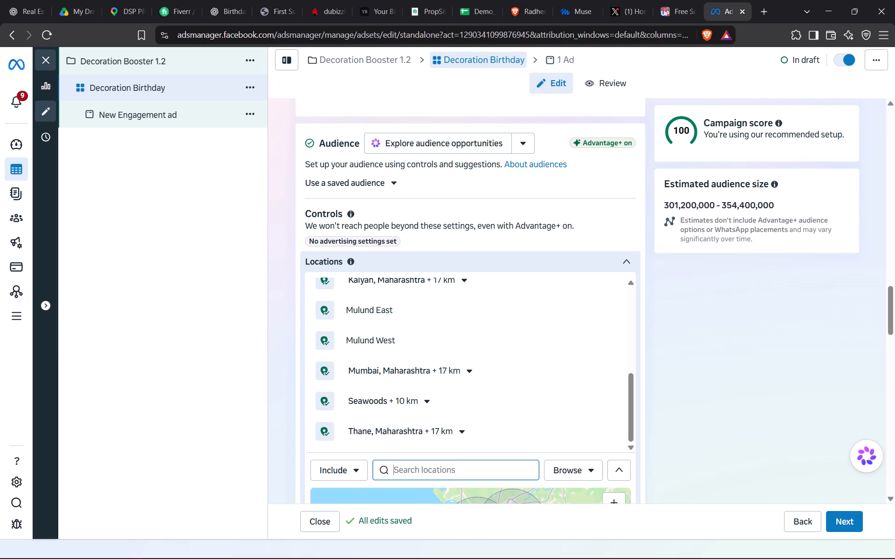
{"action": "left_click", "coordinate": [415, 470]}
{"action": "scroll", "coordinate": [415, 470], "scroll_direction": "down", "scroll_amount": 3}
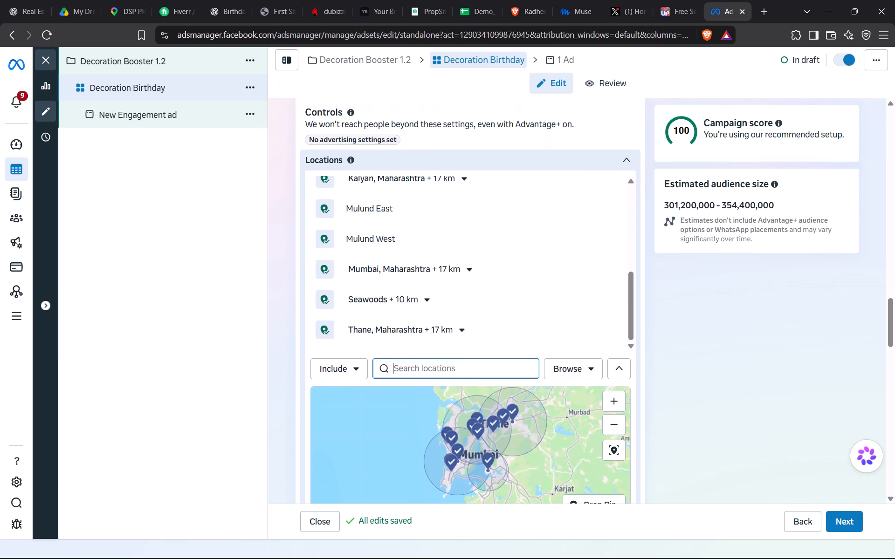
{"action": "scroll", "coordinate": [415, 470], "scroll_direction": "down", "scroll_amount": 1}
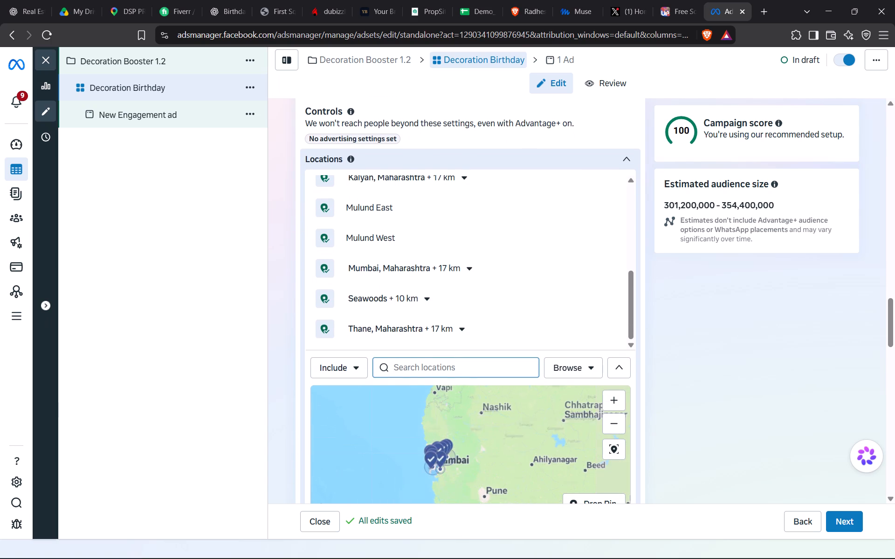
{"action": "scroll", "coordinate": [433, 278], "scroll_direction": "down", "scroll_amount": 2}
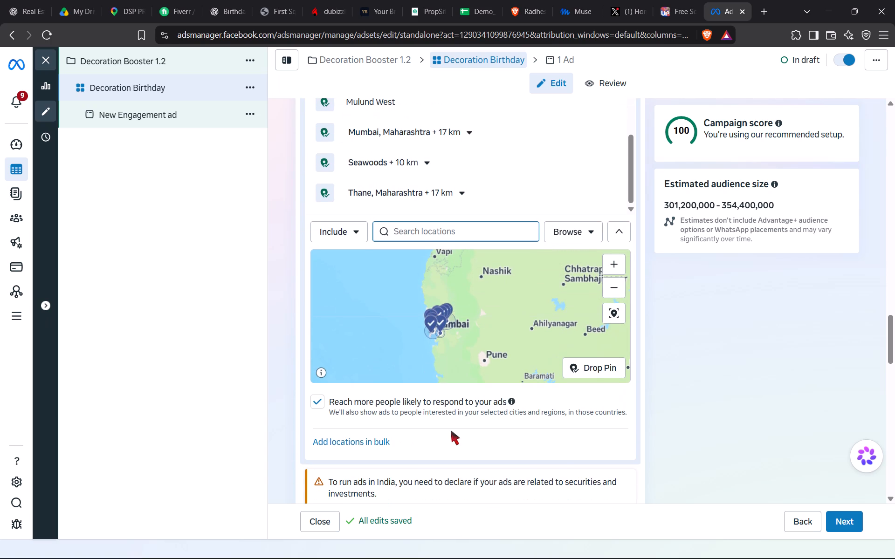
{"action": "scroll", "coordinate": [451, 430], "scroll_direction": "down", "scroll_amount": 2}
{"action": "scroll", "coordinate": [466, 417], "scroll_direction": "up", "scroll_amount": 2}
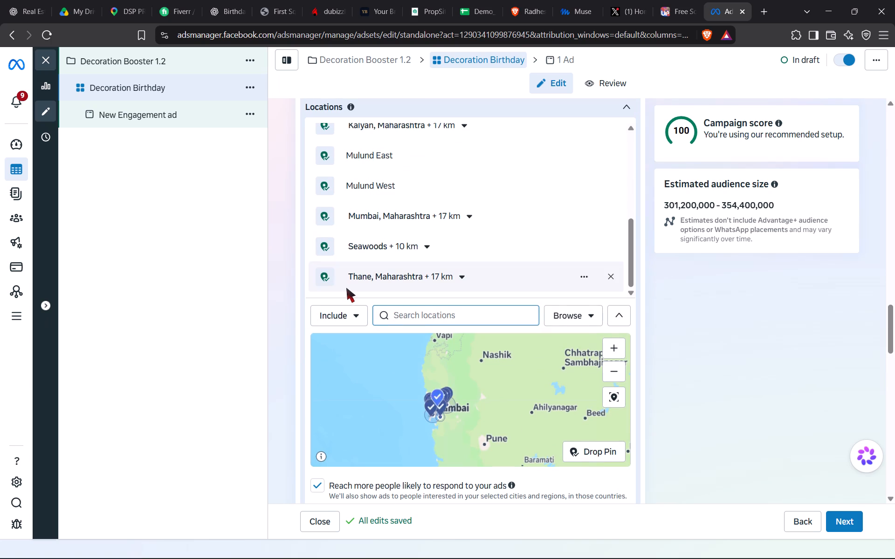
Exclude the whole regions of Madhya Pradesh, India and Uttar Pradesh, India from the audience locations.
{"action": "left_click", "coordinate": [352, 326]}
{"action": "left_click", "coordinate": [347, 363]}
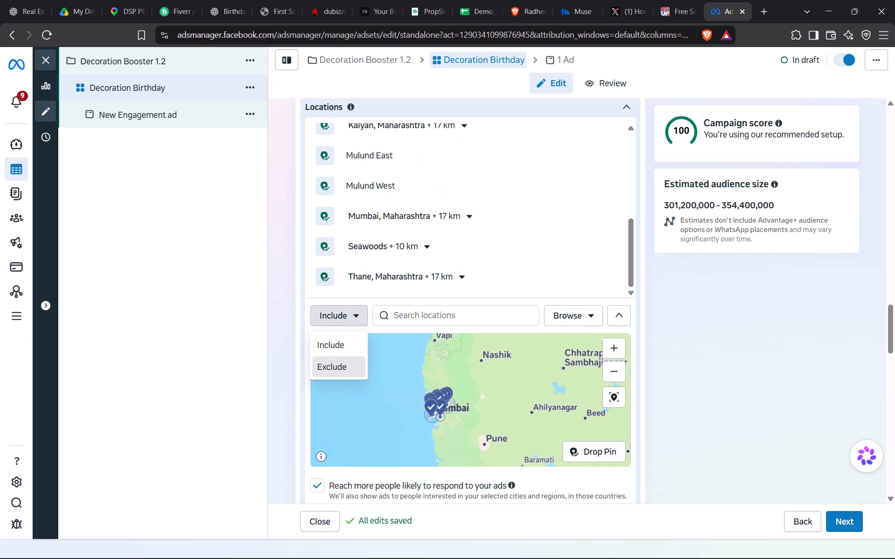
{"action": "left_click", "coordinate": [455, 316]}
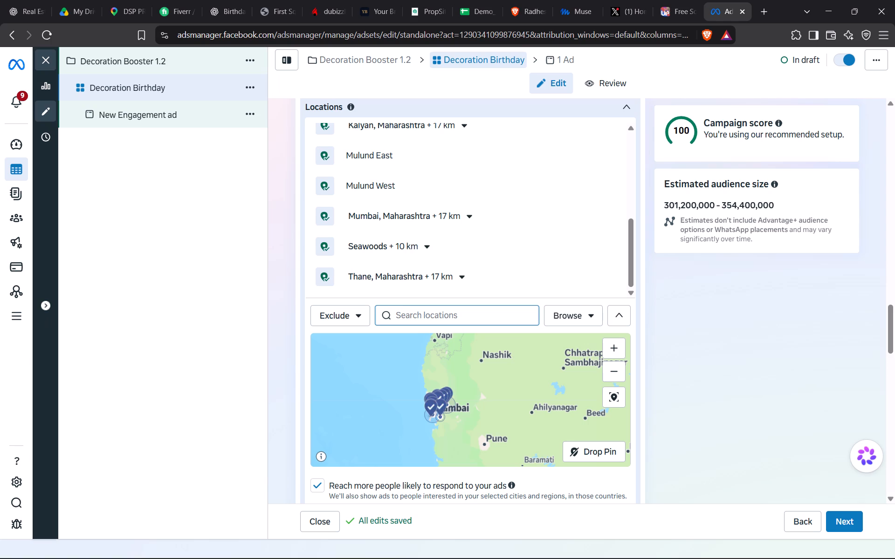
{"action": "type", "text": "Madhya"}
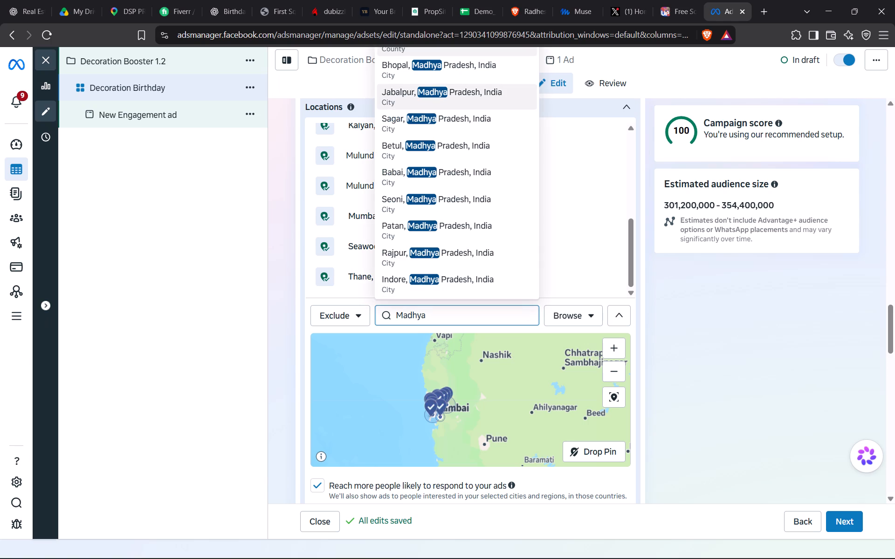
{"action": "scroll", "coordinate": [430, 117], "scroll_direction": "up", "scroll_amount": 1}
{"action": "scroll", "coordinate": [315, 172], "scroll_direction": "up", "scroll_amount": 1}
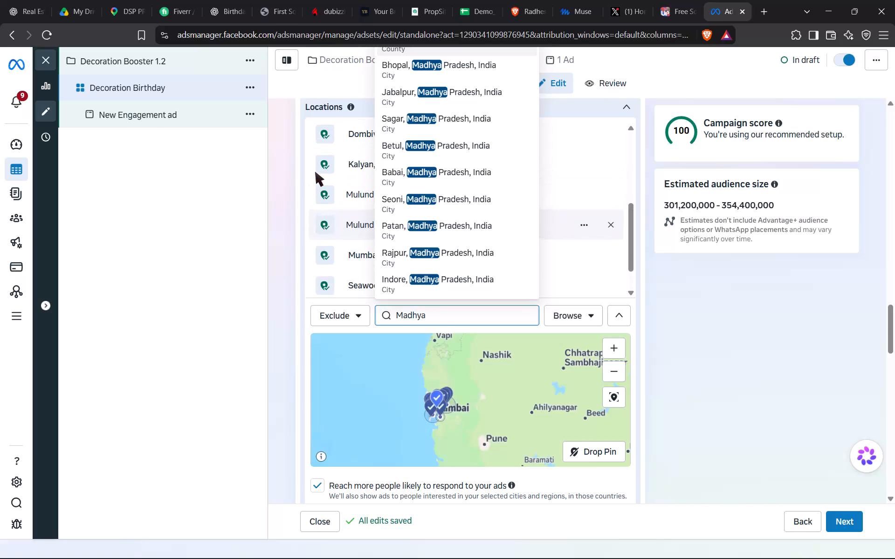
{"action": "scroll", "coordinate": [315, 172], "scroll_direction": "up", "scroll_amount": 1}
{"action": "scroll", "coordinate": [274, 173], "scroll_direction": "up", "scroll_amount": 1}
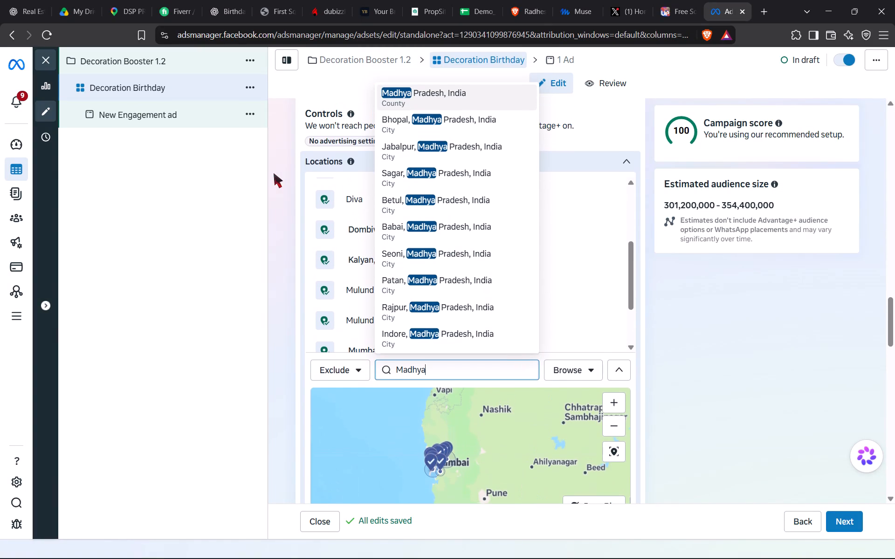
{"action": "left_click", "coordinate": [467, 99]}
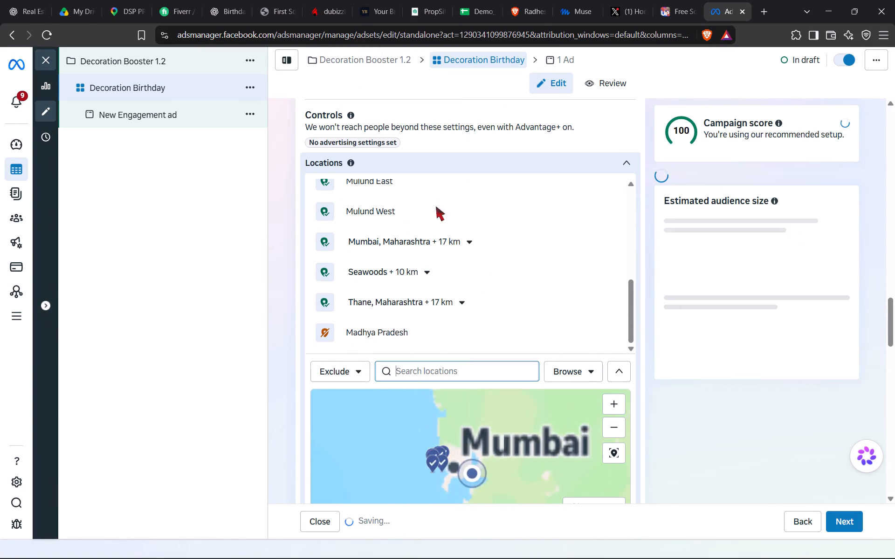
{"action": "type", "text": "uttar"}
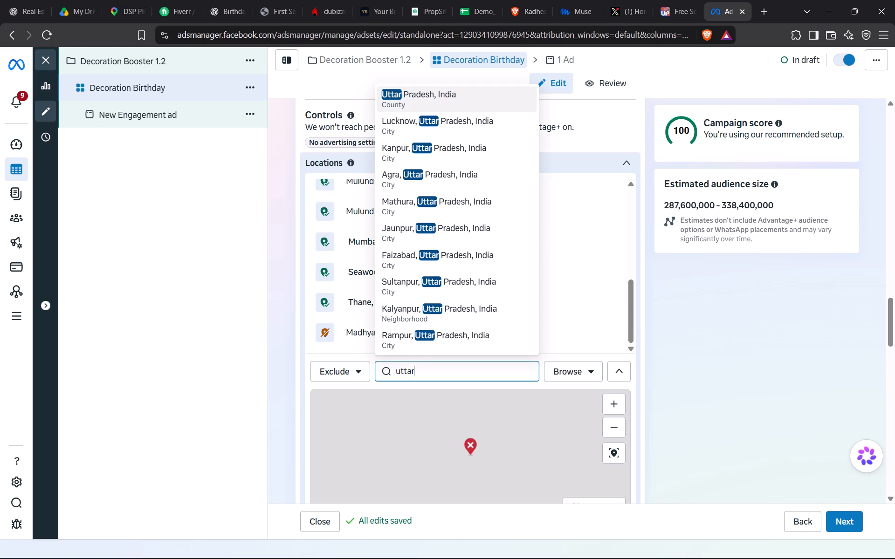
{"action": "left_click", "coordinate": [424, 98]}
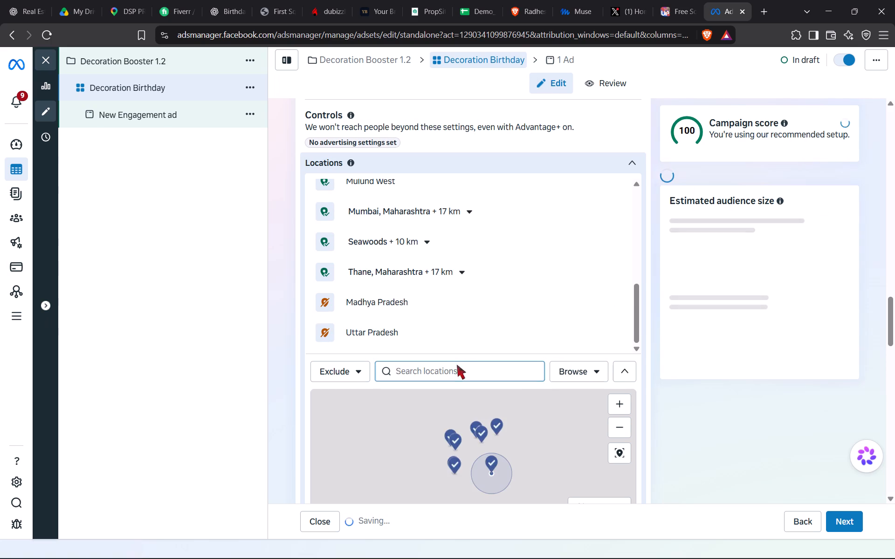
Exclude the whole regions of Delhi, India and Bihar, India from the audience locations.
{"action": "left_click", "coordinate": [457, 365]}
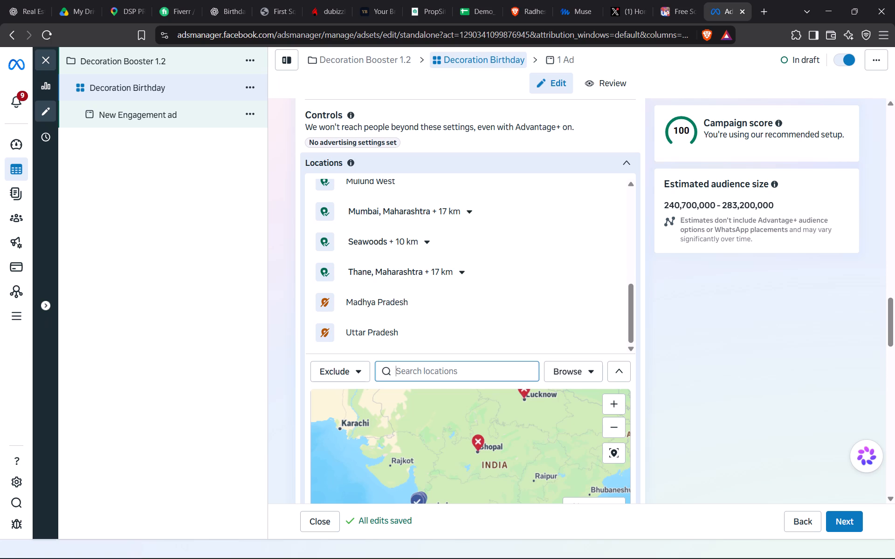
{"action": "left_click", "coordinate": [443, 372]}
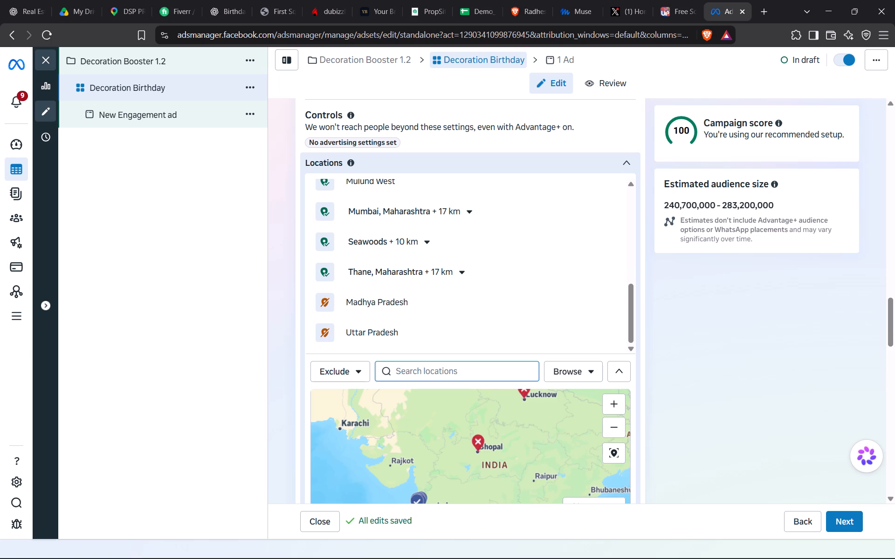
{"action": "left_click", "coordinate": [439, 372]}
{"action": "left_click", "coordinate": [425, 370]}
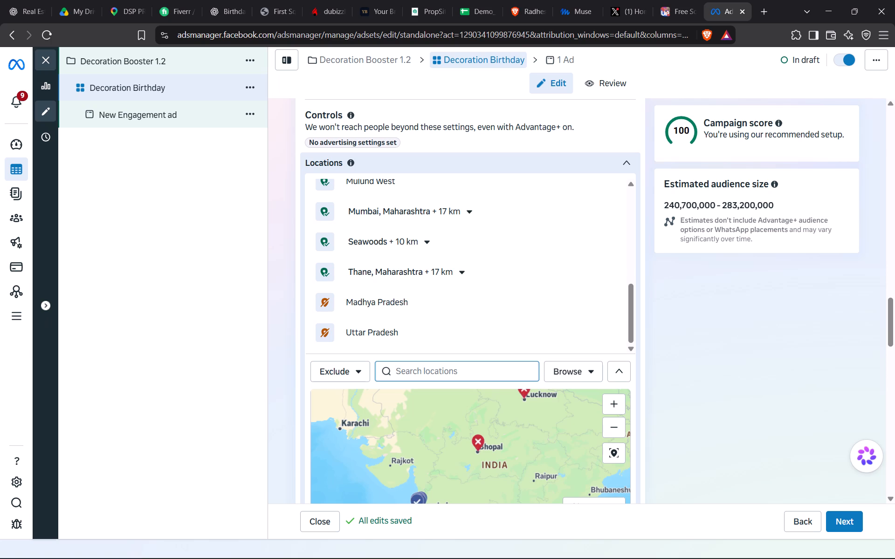
{"action": "right_click", "coordinate": [425, 370]}
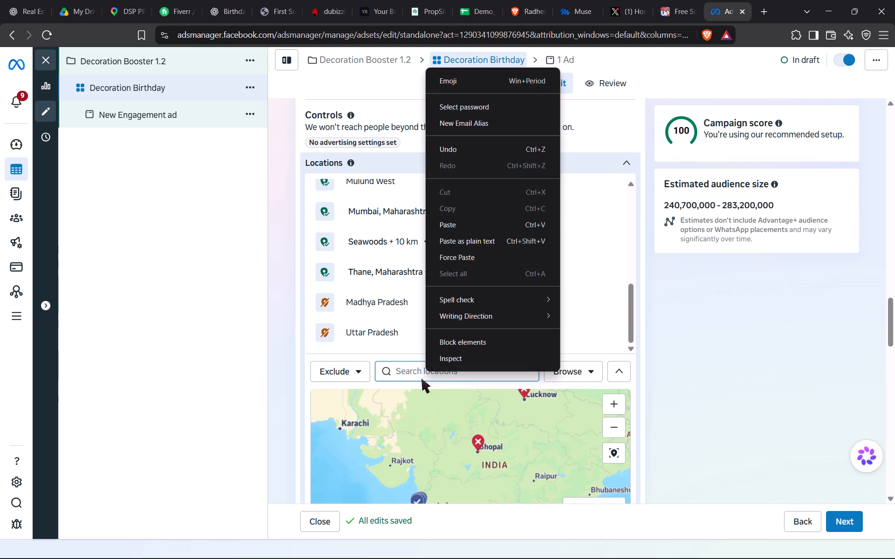
{"action": "left_click", "coordinate": [402, 373]}
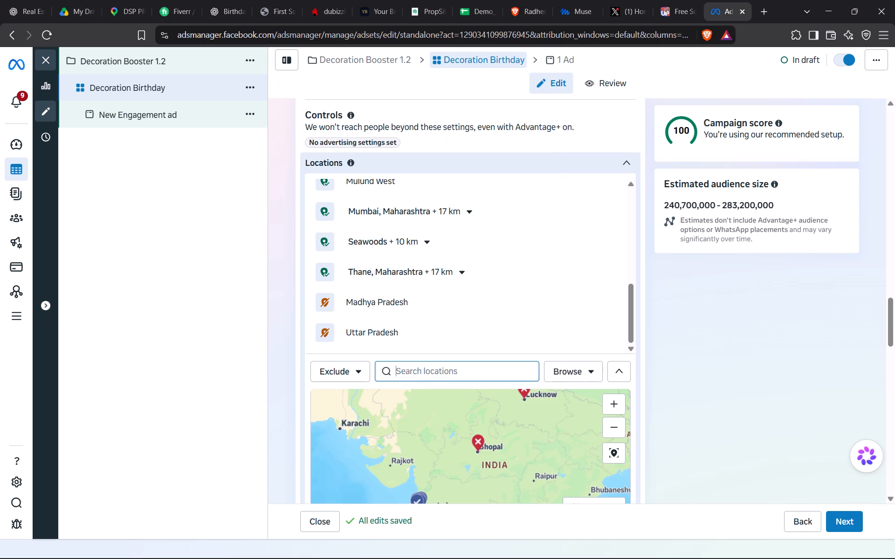
{"action": "type", "text": "delhi"}
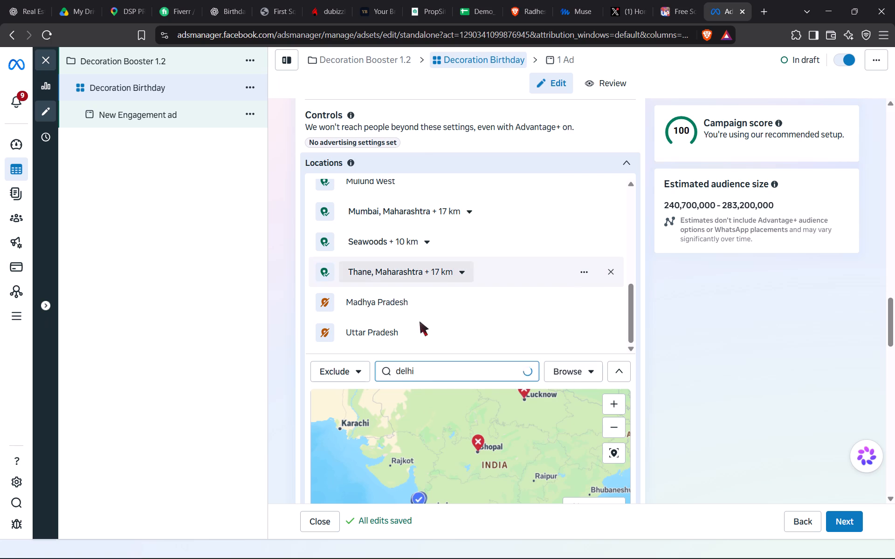
{"action": "left_click", "coordinate": [428, 92]}
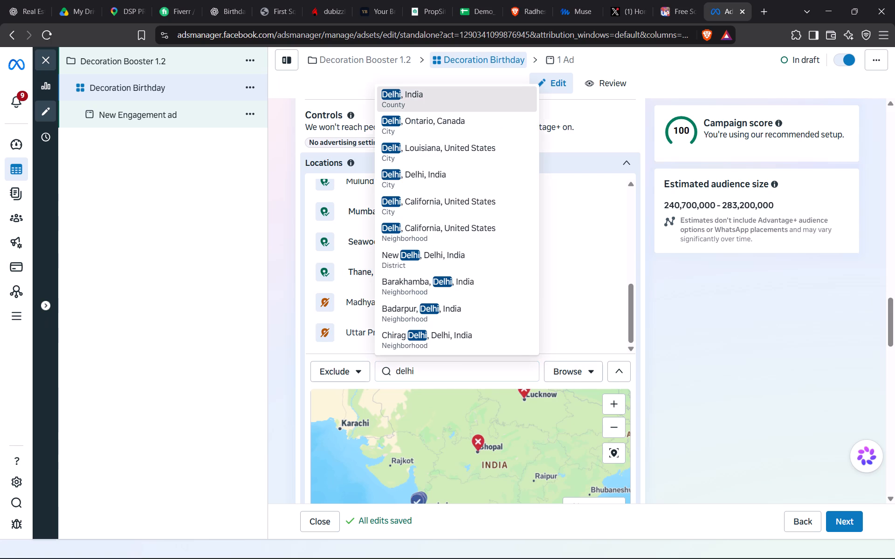
{"action": "left_click", "coordinate": [428, 369]}
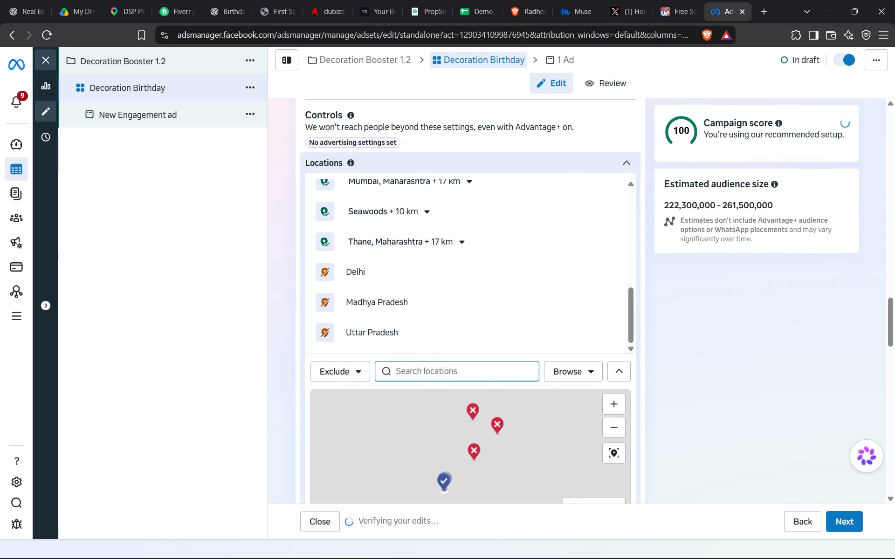
{"action": "right_click", "coordinate": [428, 369]}
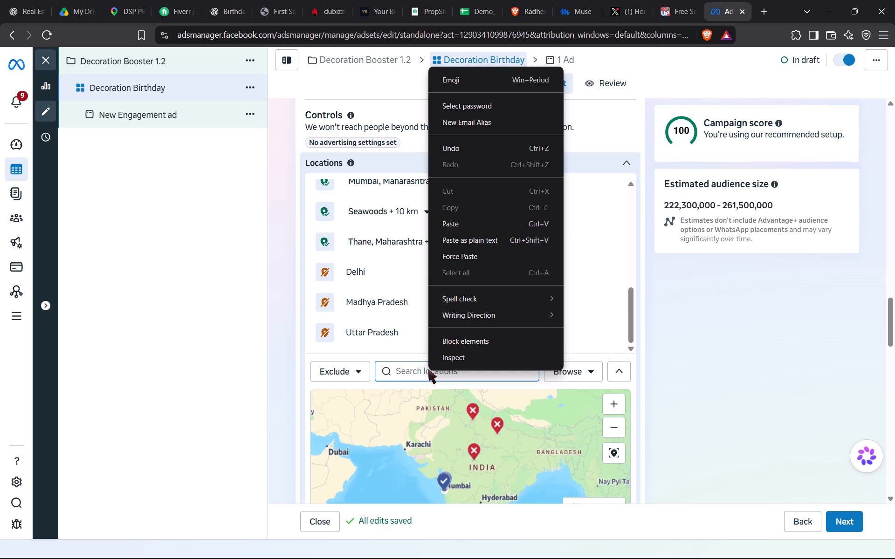
{"action": "left_click", "coordinate": [407, 368]}
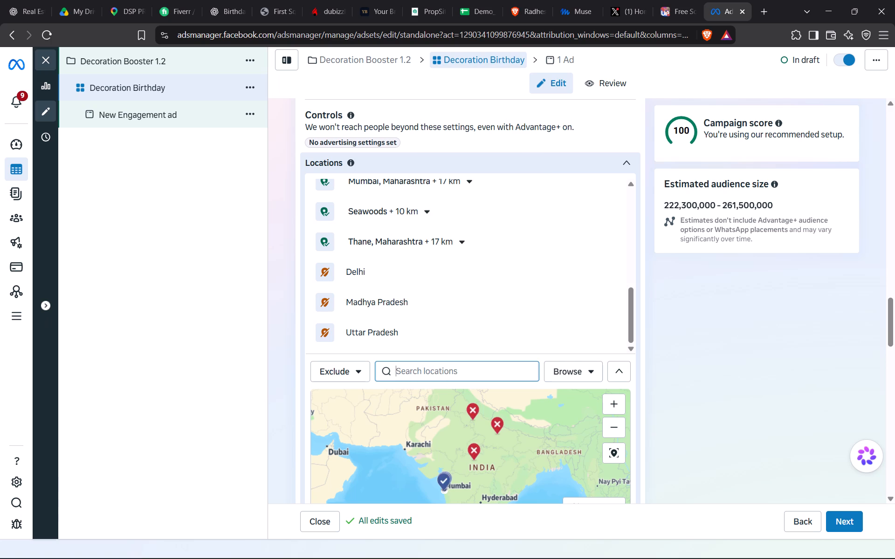
{"action": "type", "text": "bihar"}
{"action": "left_click", "coordinate": [441, 95]}
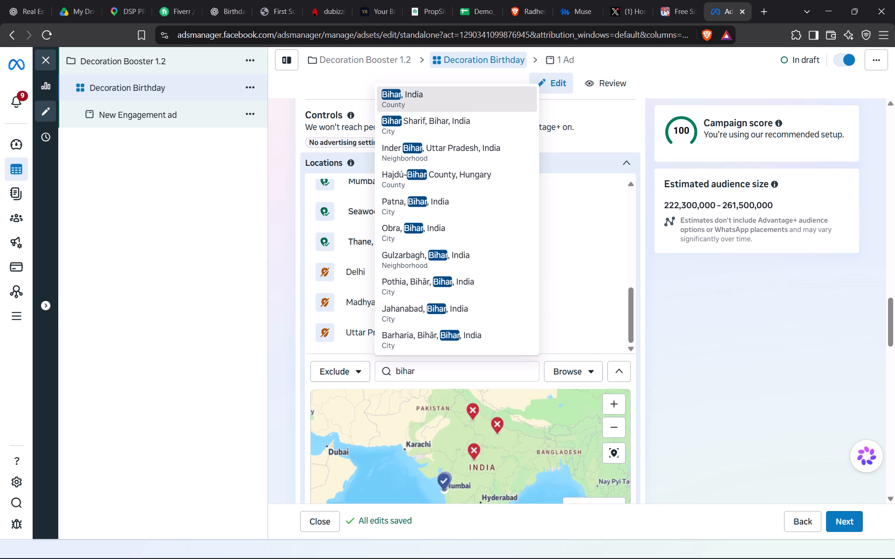
Exclude the whole regions of Punjab, India and Rajasthan, India from the audience locations.
{"action": "left_click", "coordinate": [428, 373]}
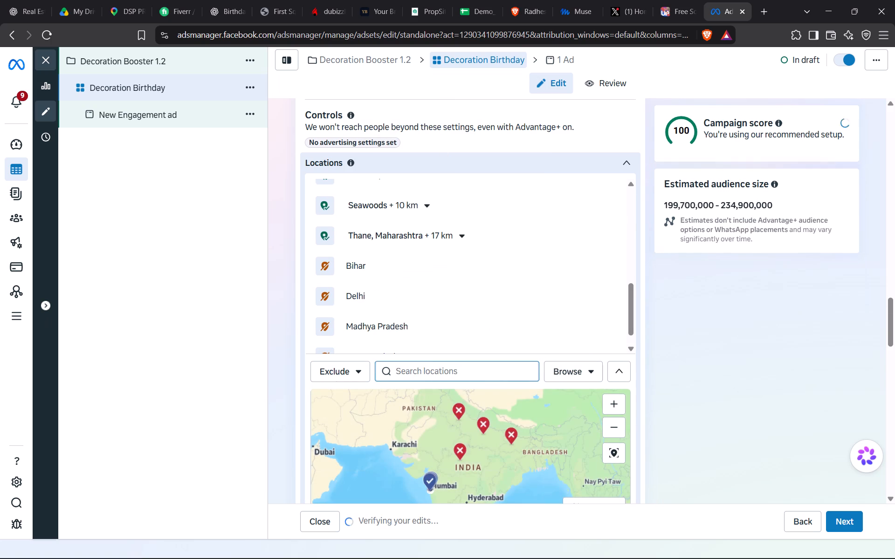
{"action": "type", "text": "punjab"}
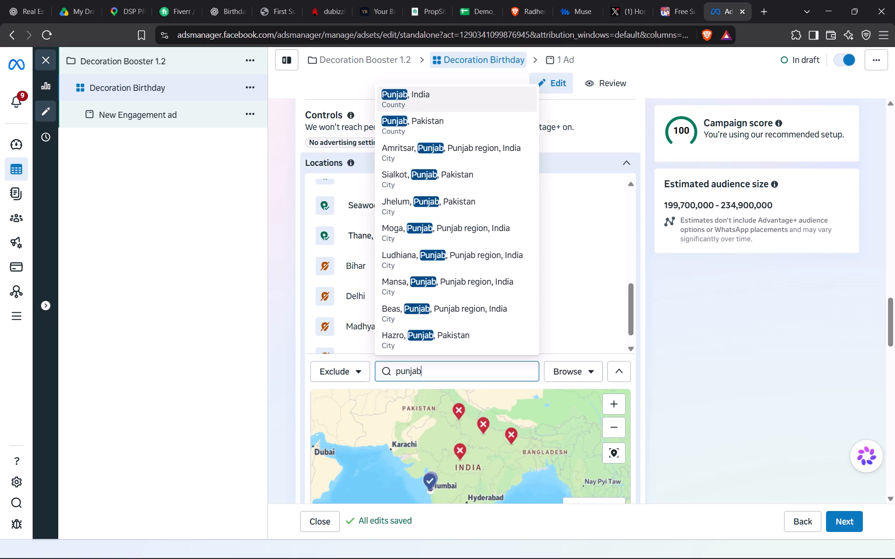
{"action": "left_click", "coordinate": [427, 91]}
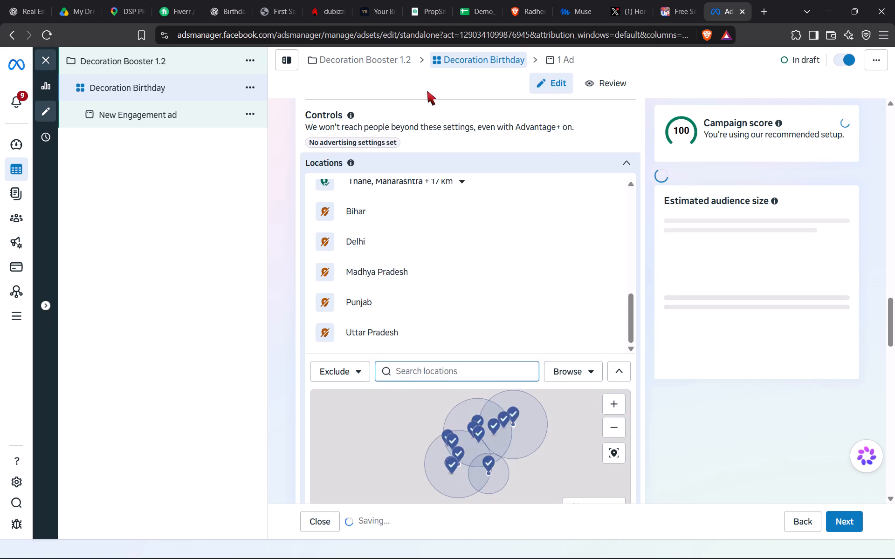
{"action": "left_click", "coordinate": [431, 367]}
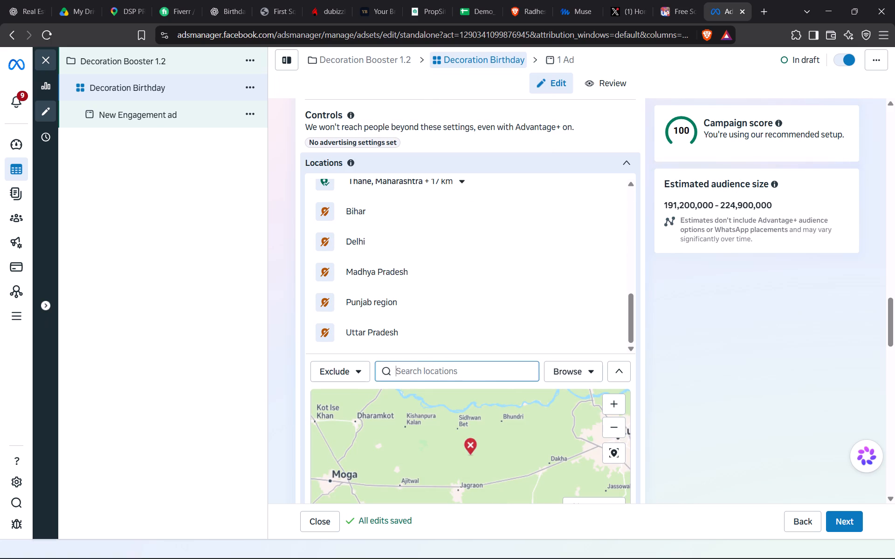
{"action": "type", "text": "rajas"}
{"action": "type", "text": "th"}
{"action": "left_click", "coordinate": [449, 99]}
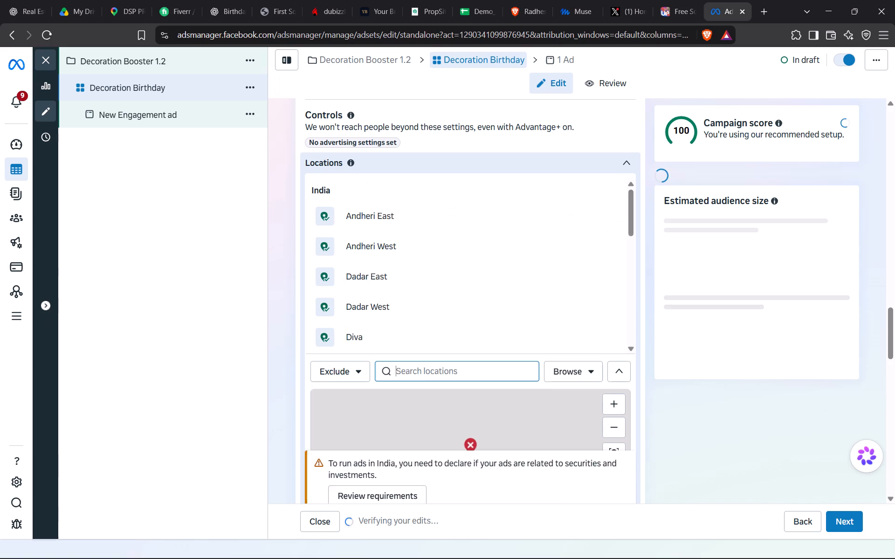
Exclude the whole regions of Karnataka, India and Telangana, India from the audience locations.
{"action": "left_click", "coordinate": [453, 366]}
{"action": "type", "text": "karna"}
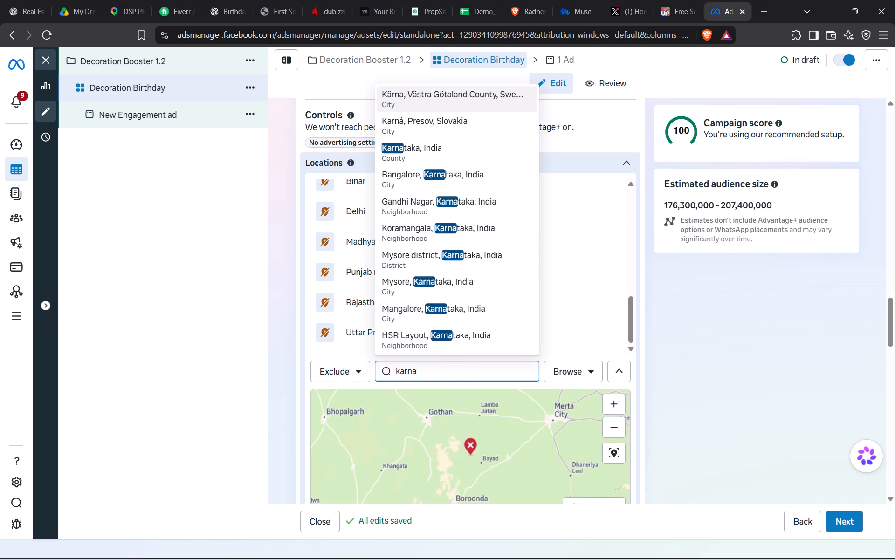
{"action": "left_click", "coordinate": [413, 153]}
{"action": "type", "text": "te"}
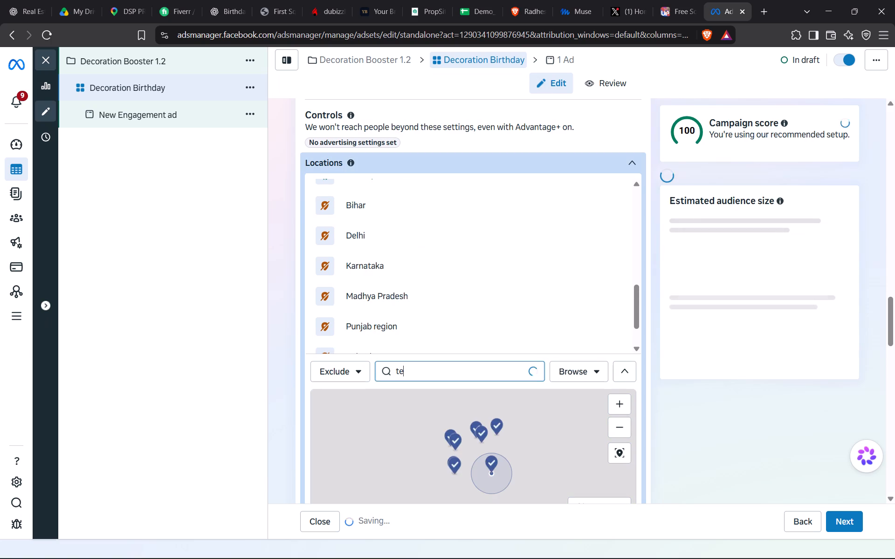
{"action": "type", "text": "lan"}
{"action": "type", "text": "gana"}
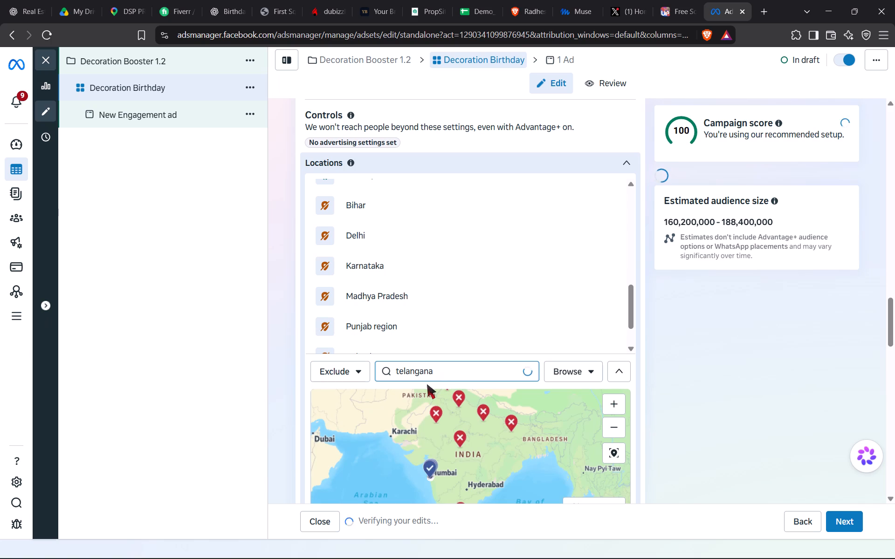
{"action": "left_click", "coordinate": [425, 99]}
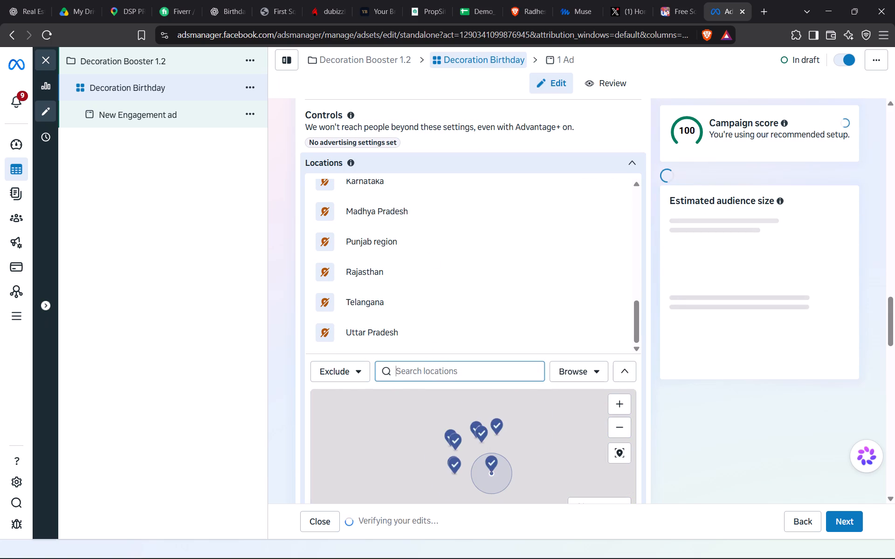
Exclude the whole regions of Kerala, India and Gujarat, India from the audience locations.
{"action": "left_click", "coordinate": [427, 368]}
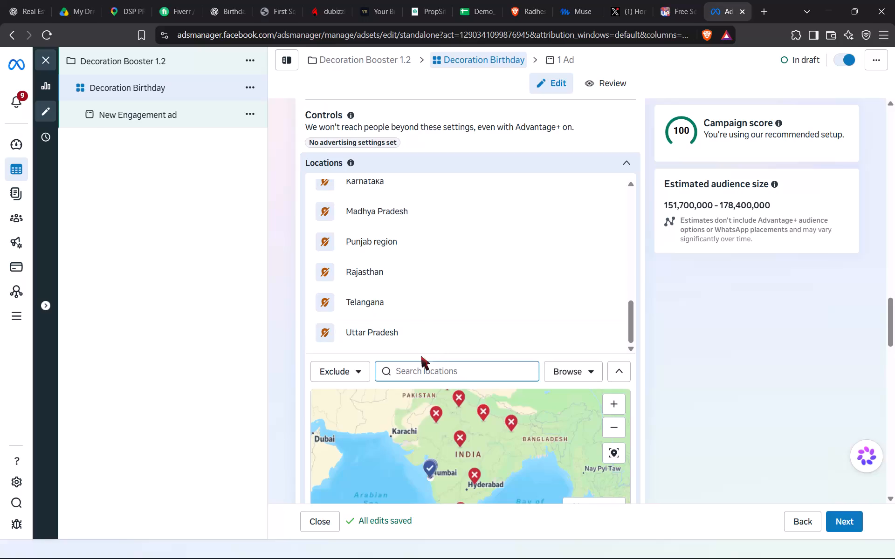
{"action": "scroll", "coordinate": [386, 310], "scroll_direction": "up", "scroll_amount": 1}
{"action": "scroll", "coordinate": [386, 310], "scroll_direction": "down", "scroll_amount": 1}
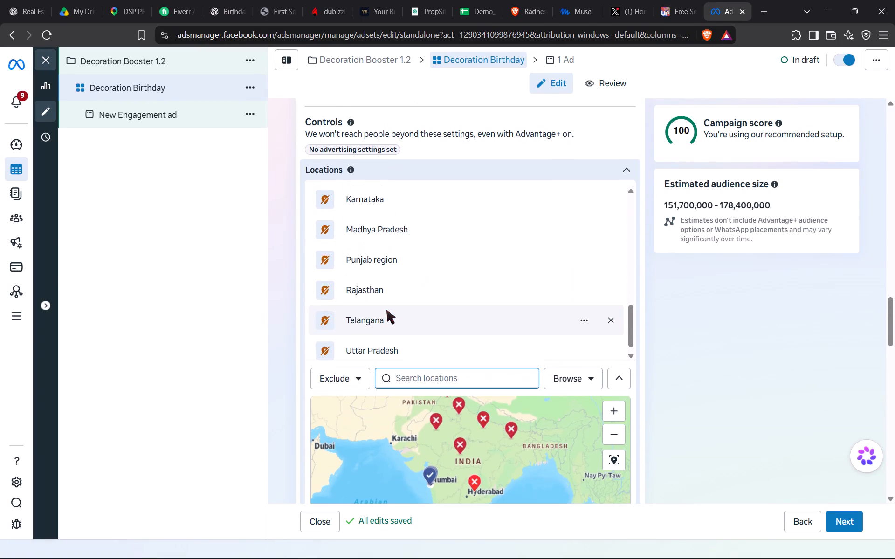
{"action": "scroll", "coordinate": [386, 310], "scroll_direction": "down", "scroll_amount": 1}
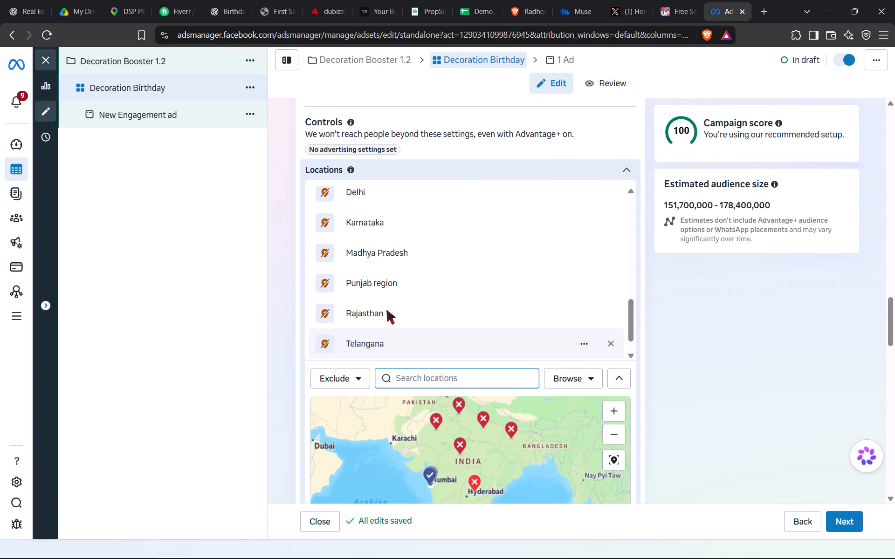
{"action": "scroll", "coordinate": [386, 310], "scroll_direction": "down", "scroll_amount": 1}
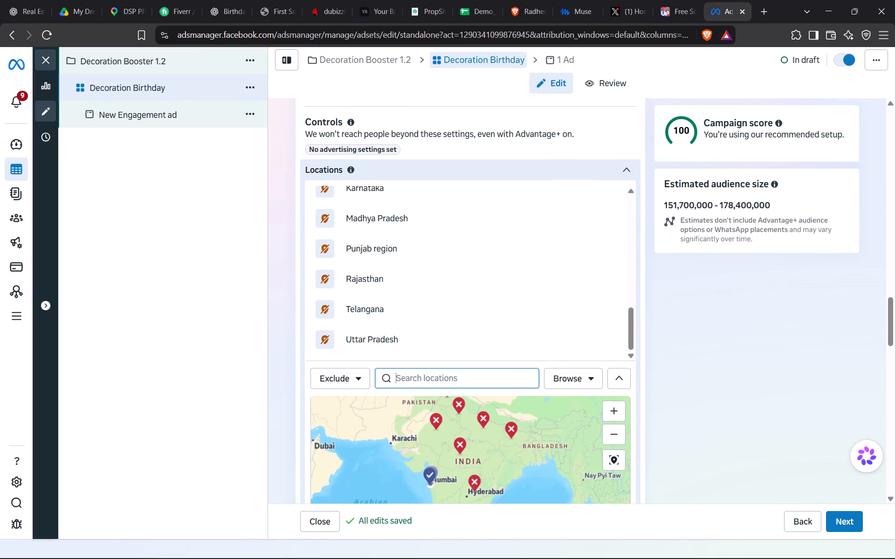
{"action": "left_click", "coordinate": [411, 379]}
{"action": "type", "text": "kkerala"}
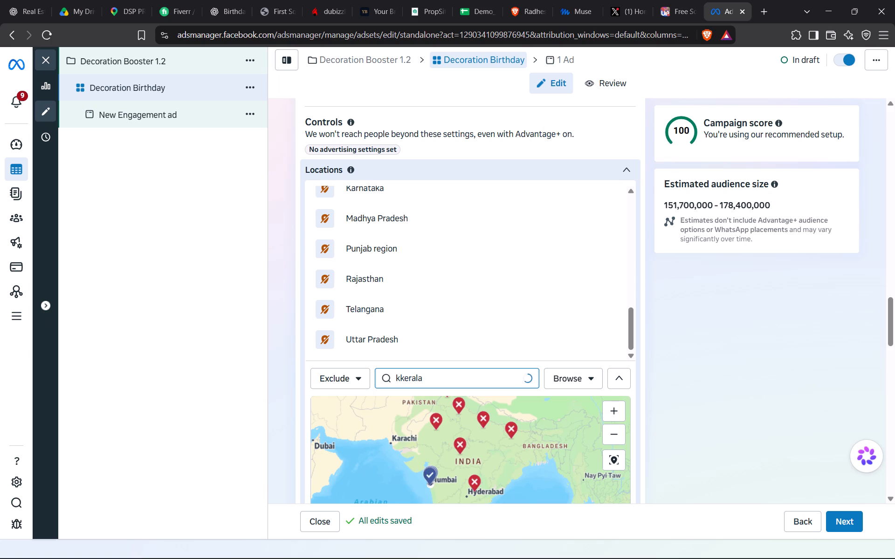
{"action": "left_click", "coordinate": [406, 378]}
{"action": "key", "text": "BackSpace"}
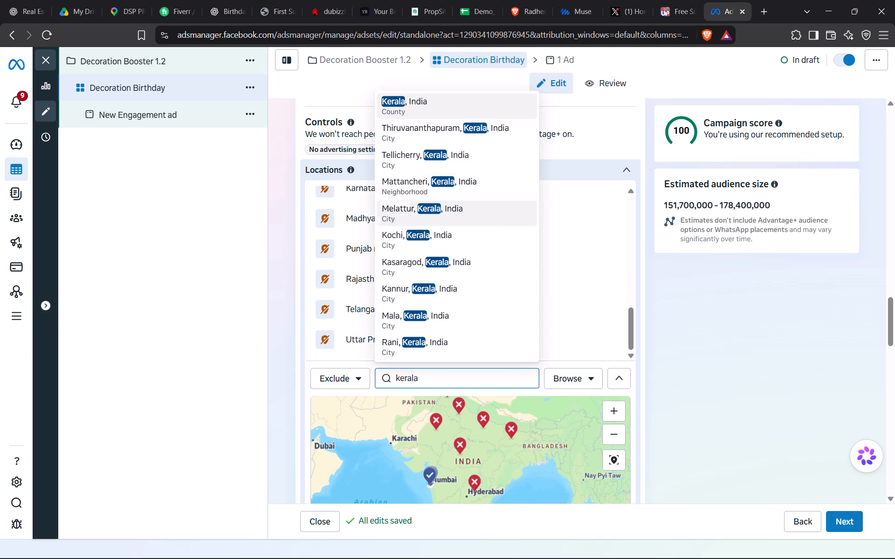
{"action": "left_click", "coordinate": [423, 101]}
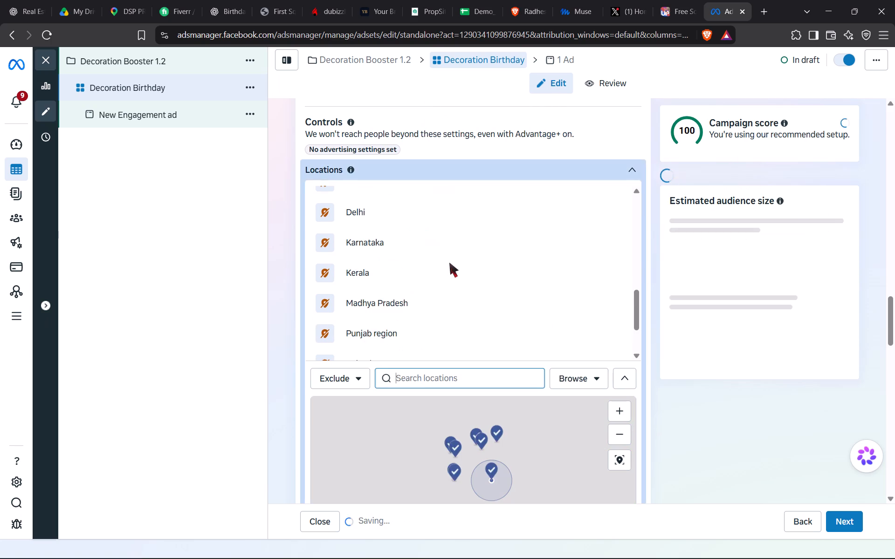
{"action": "scroll", "coordinate": [435, 343], "scroll_direction": "down", "scroll_amount": 4}
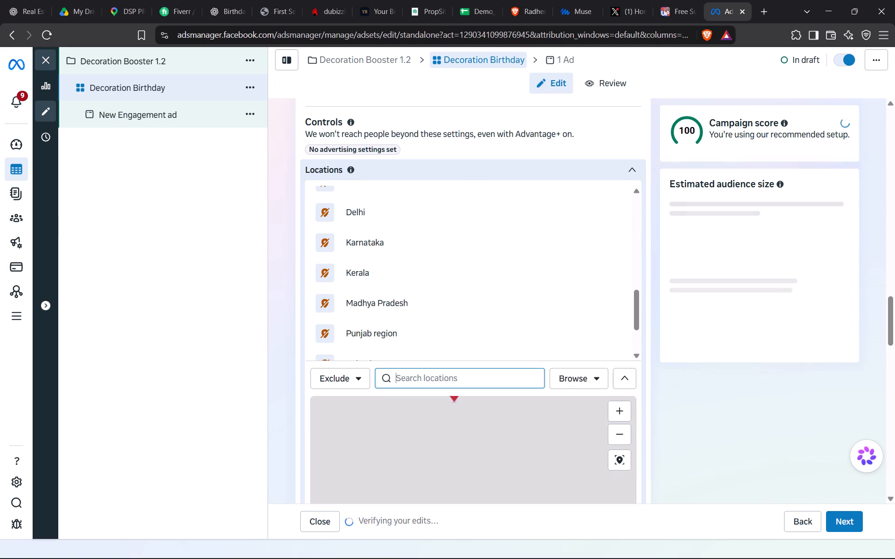
{"action": "left_click", "coordinate": [427, 374]}
{"action": "type", "text": "gujarat"}
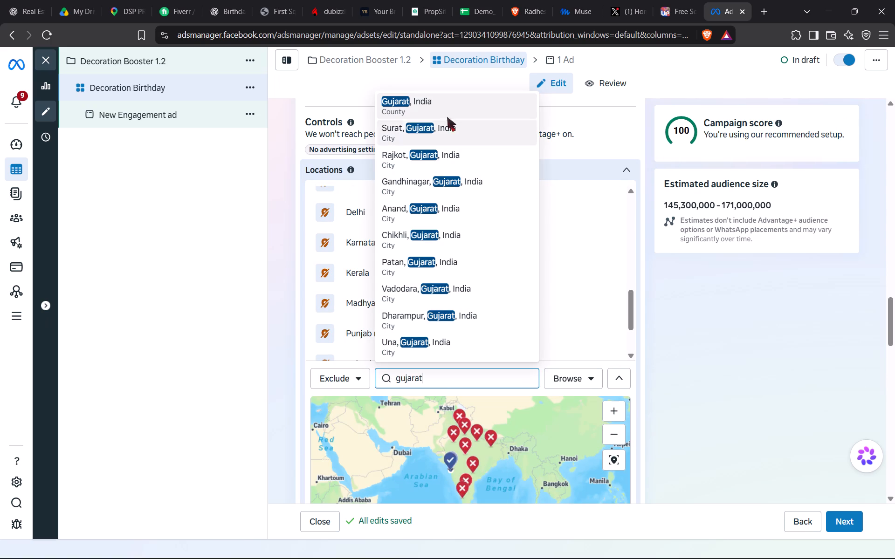
{"action": "left_click", "coordinate": [448, 103]}
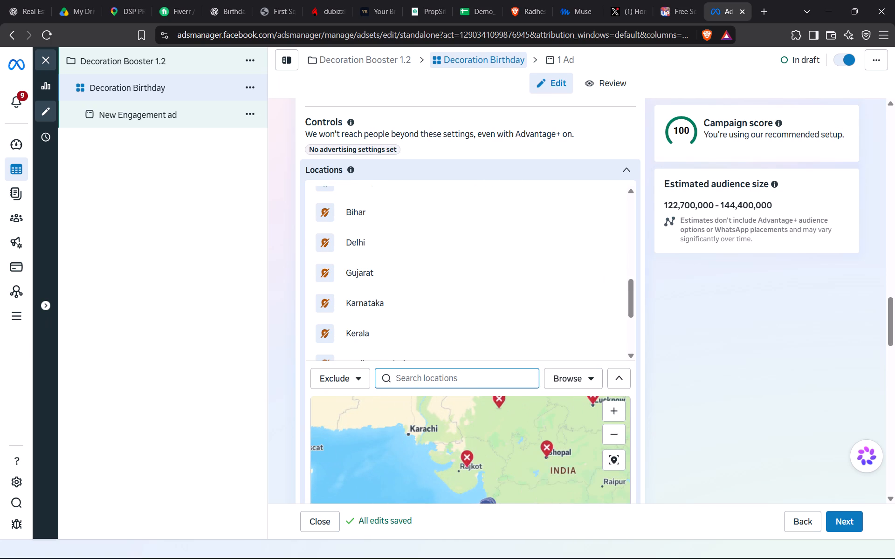
Exclude the whole region of Odisha, India from the audience locations.
{"action": "left_click_drag", "start_coordinate": [501, 461], "coordinate": [356, 430]}
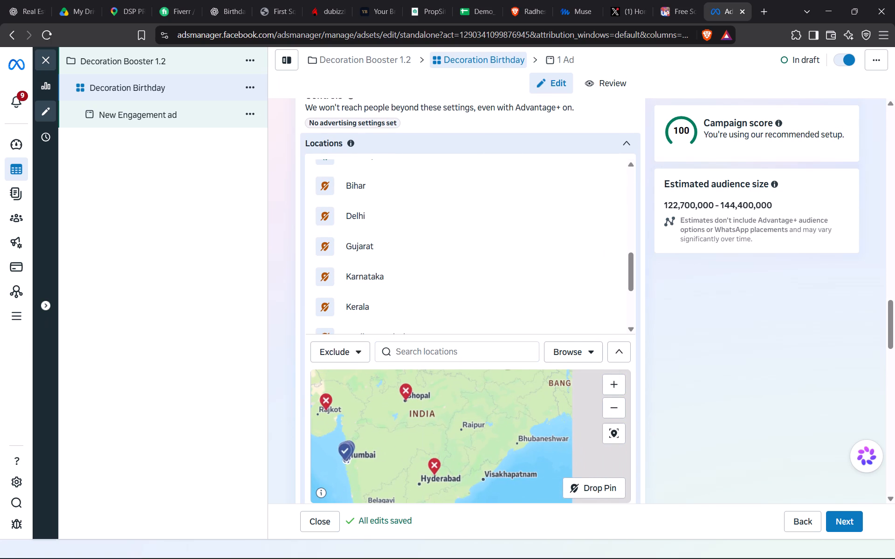
{"action": "left_click", "coordinate": [410, 352]}
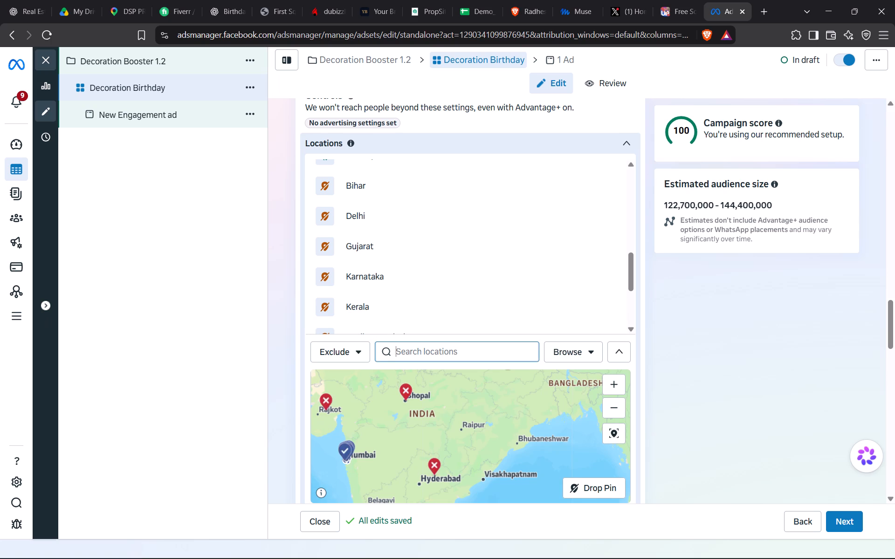
{"action": "type", "text": "ori"}
{"action": "scroll", "coordinate": [441, 212], "scroll_direction": "up", "scroll_amount": 1}
{"action": "left_click", "coordinate": [425, 258]}
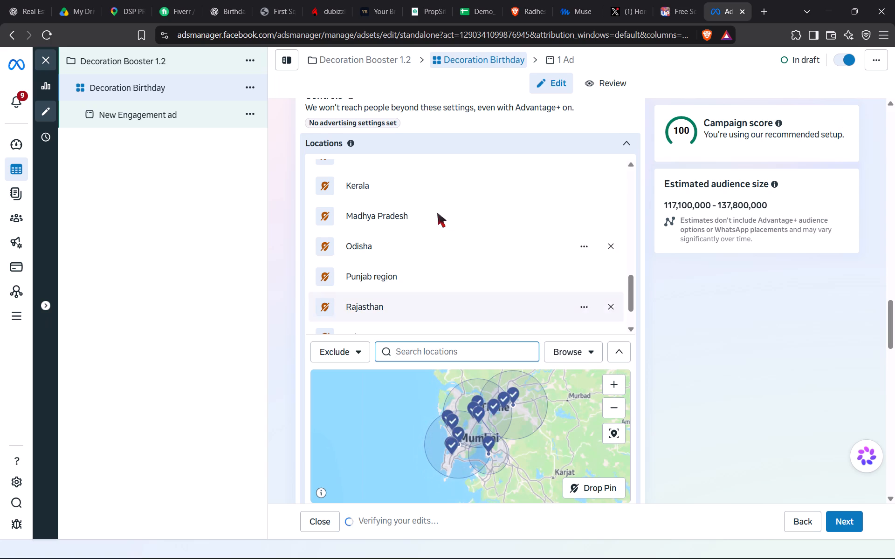
Review the included and excluded audience locations in the list and check the map of India for states not yet excluded.
{"action": "scroll", "coordinate": [437, 213], "scroll_direction": "up", "scroll_amount": 4}
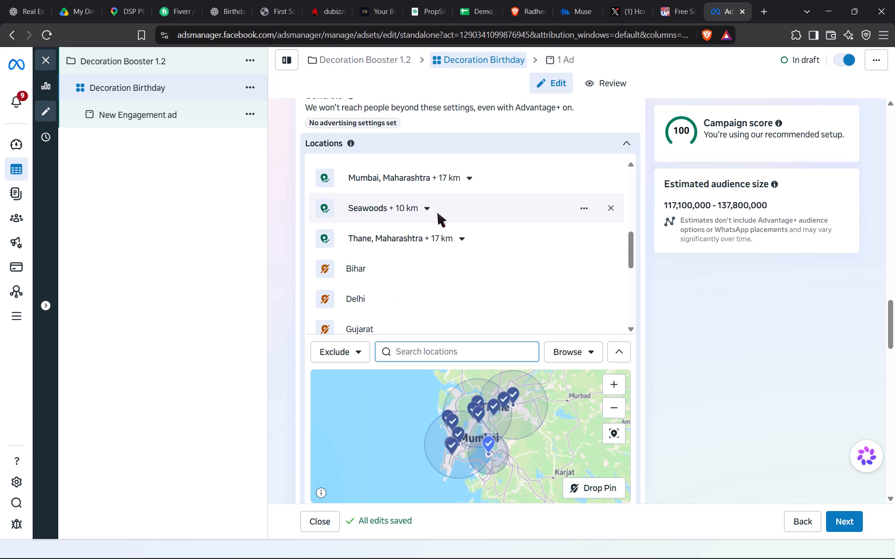
{"action": "scroll", "coordinate": [437, 213], "scroll_direction": "up", "scroll_amount": 7}
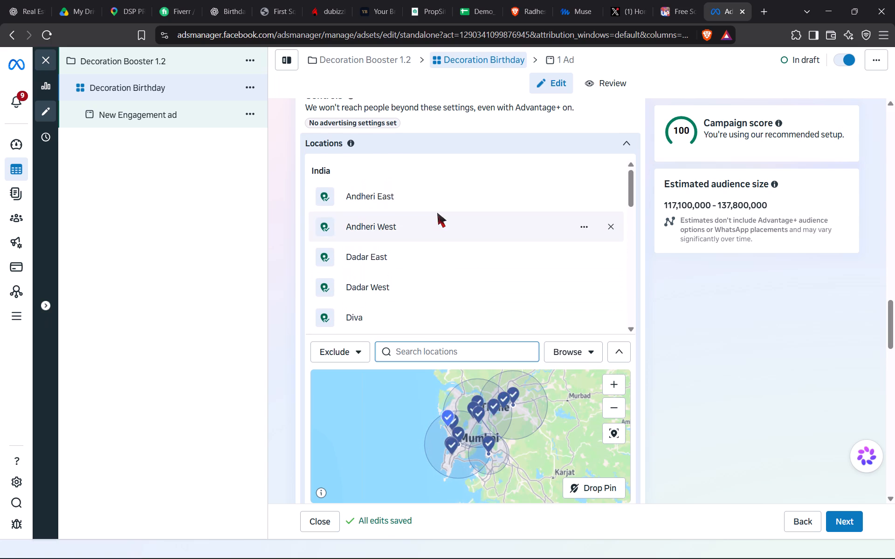
{"action": "scroll", "coordinate": [437, 213], "scroll_direction": "down", "scroll_amount": 5}
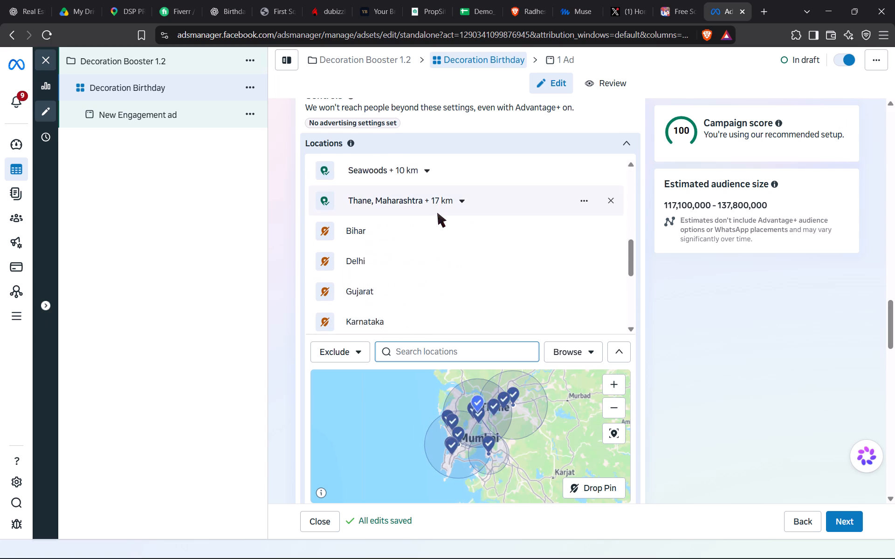
{"action": "scroll", "coordinate": [437, 213], "scroll_direction": "down", "scroll_amount": 6}
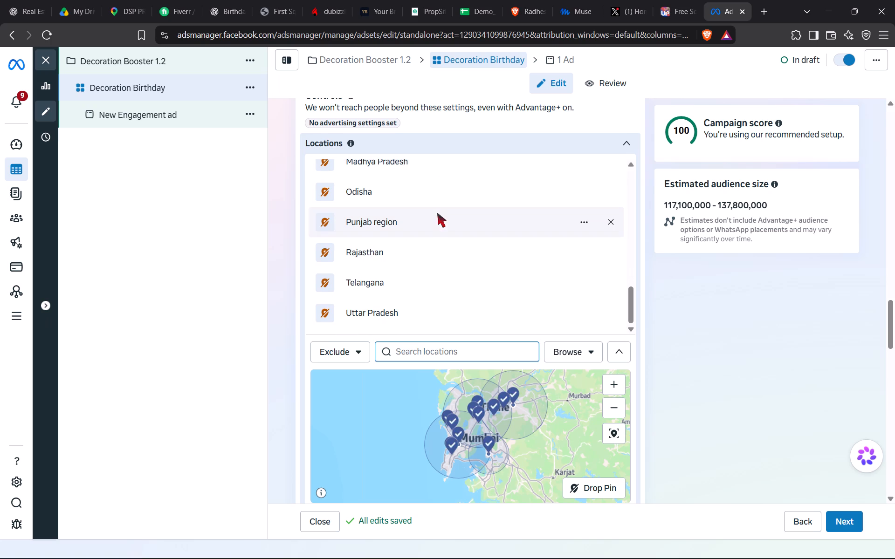
{"action": "left_click_drag", "start_coordinate": [542, 433], "coordinate": [361, 419]}
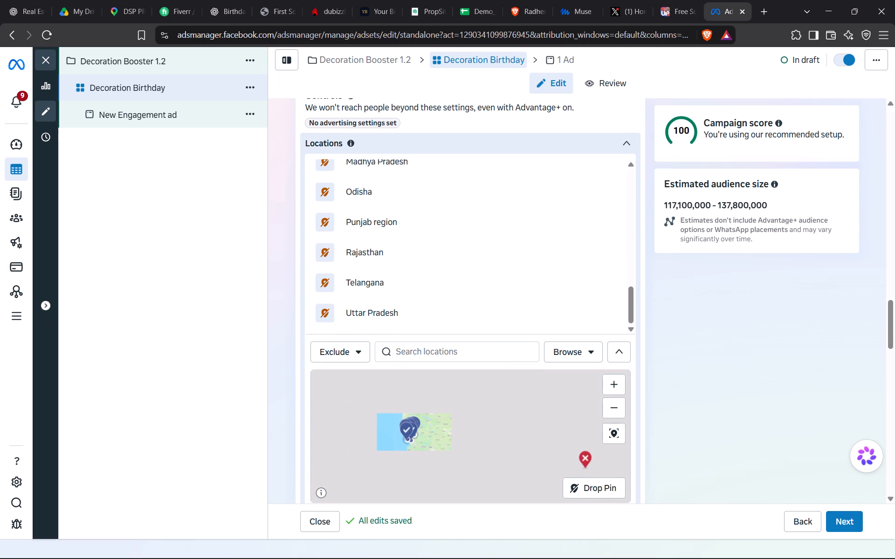
{"action": "left_click_drag", "start_coordinate": [477, 442], "coordinate": [444, 308]}
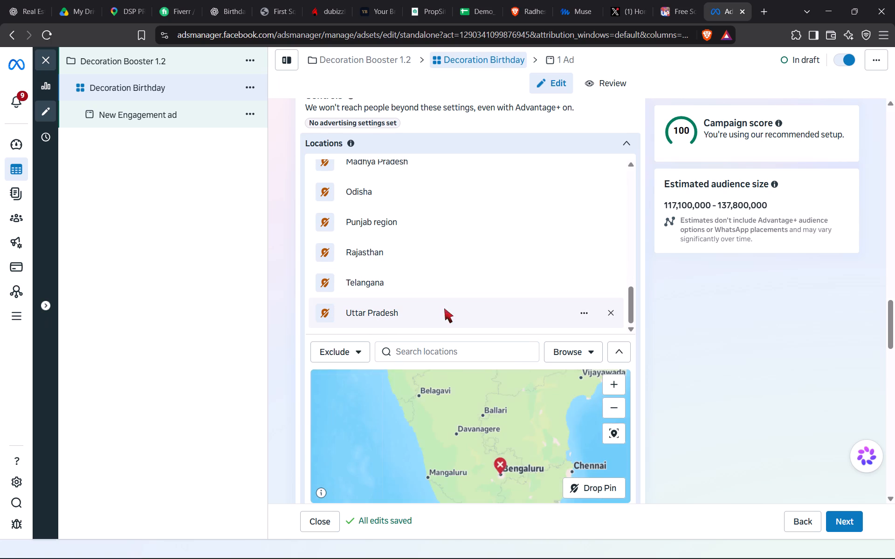
{"action": "left_click_drag", "start_coordinate": [444, 308], "coordinate": [266, 451]}
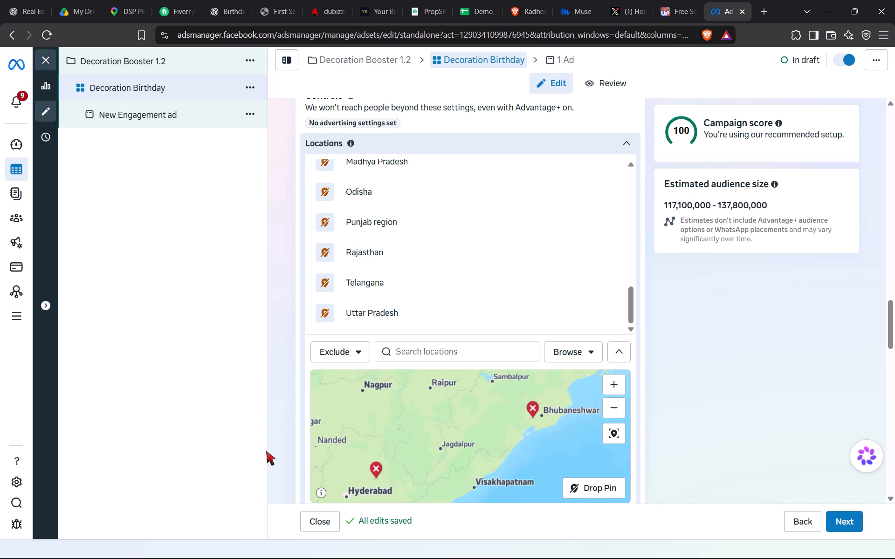
{"action": "left_click_drag", "start_coordinate": [266, 451], "coordinate": [342, 558]}
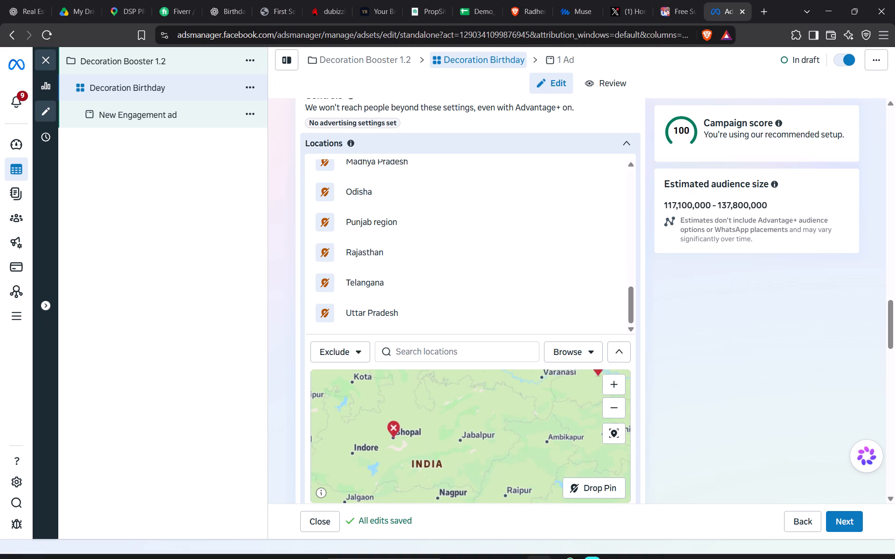
{"action": "left_click", "coordinate": [516, 461]}
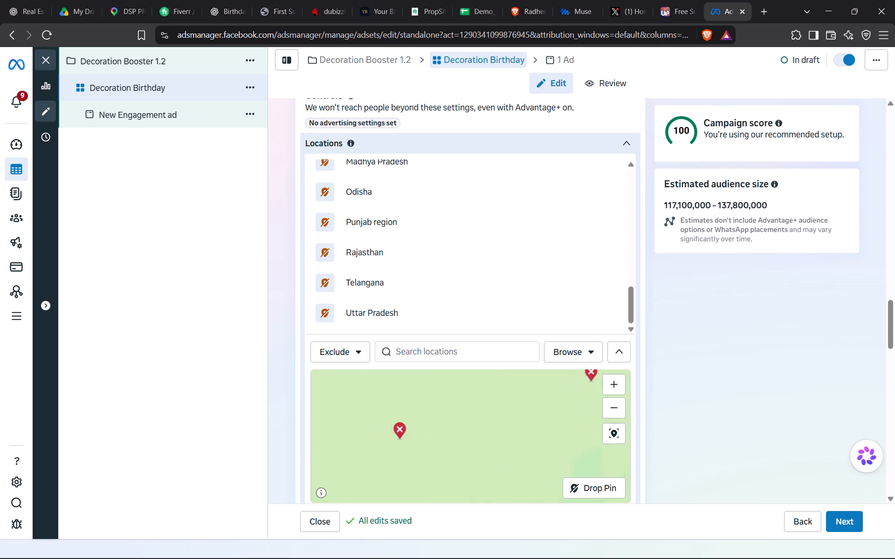
{"action": "scroll", "coordinate": [413, 320], "scroll_direction": "down", "scroll_amount": 5}
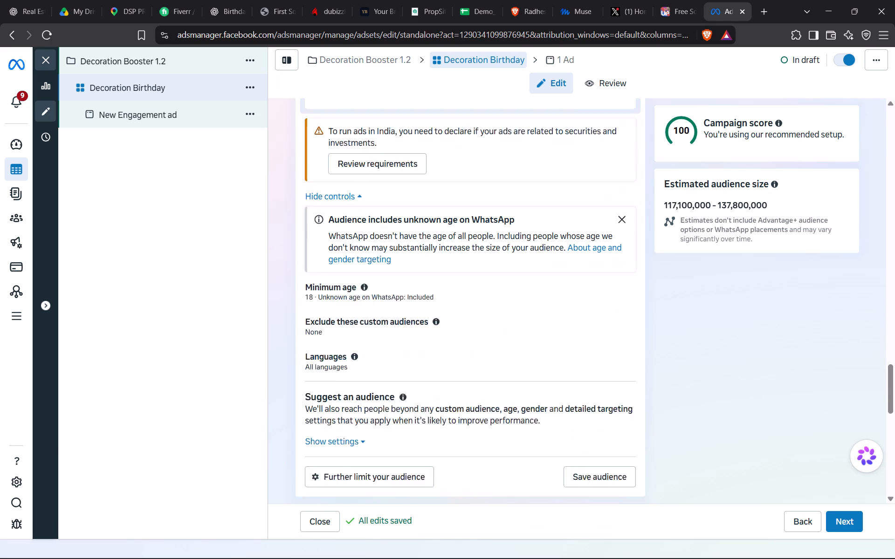
Open the minimum age setting of the Decoration Birthday ad set and review the remaining audience controls.
{"action": "scroll", "coordinate": [413, 320], "scroll_direction": "down", "scroll_amount": 1}
{"action": "scroll", "coordinate": [413, 351], "scroll_direction": "up", "scroll_amount": 1}
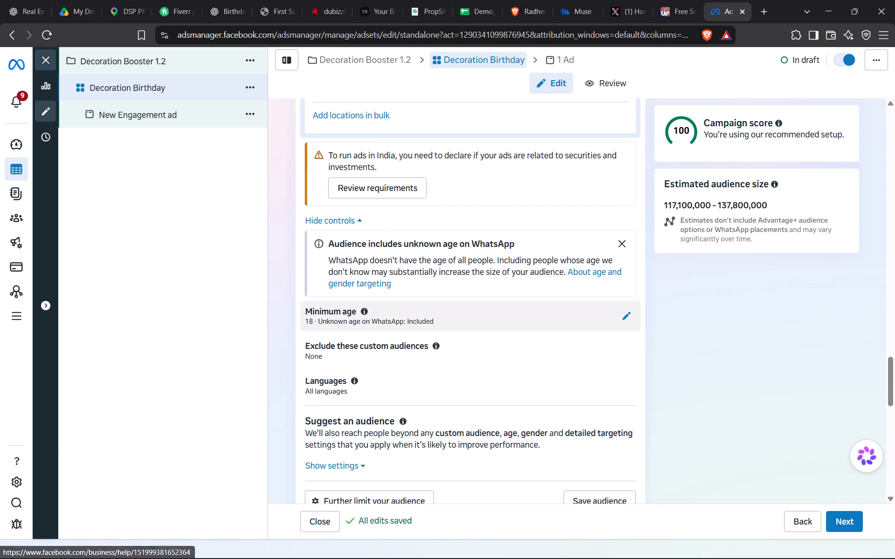
{"action": "left_click", "coordinate": [434, 320]}
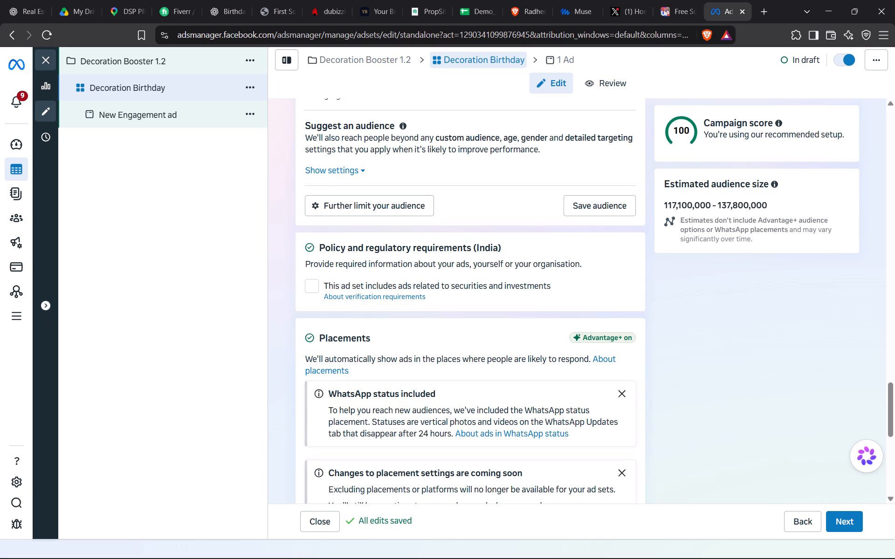
{"action": "scroll", "coordinate": [398, 334], "scroll_direction": "up", "scroll_amount": 3}
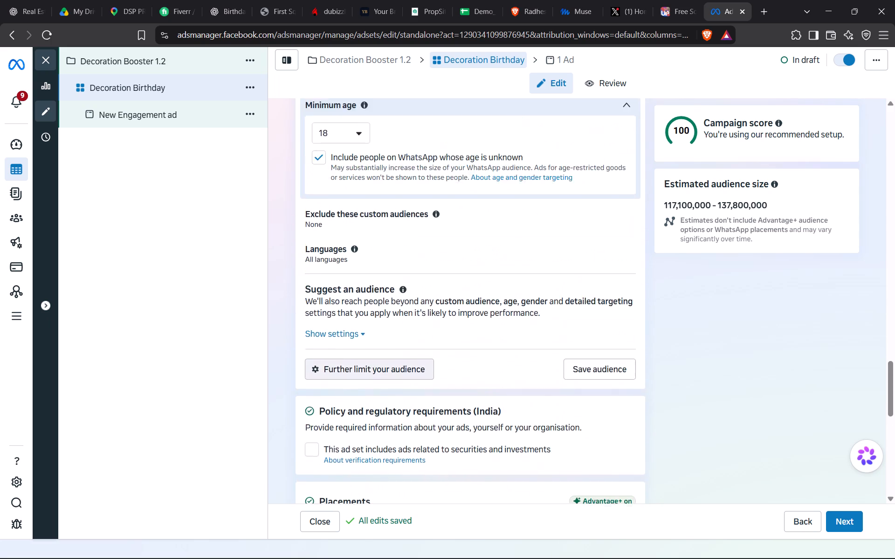
{"action": "scroll", "coordinate": [398, 334], "scroll_direction": "up", "scroll_amount": 1}
{"action": "left_click", "coordinate": [364, 328]}
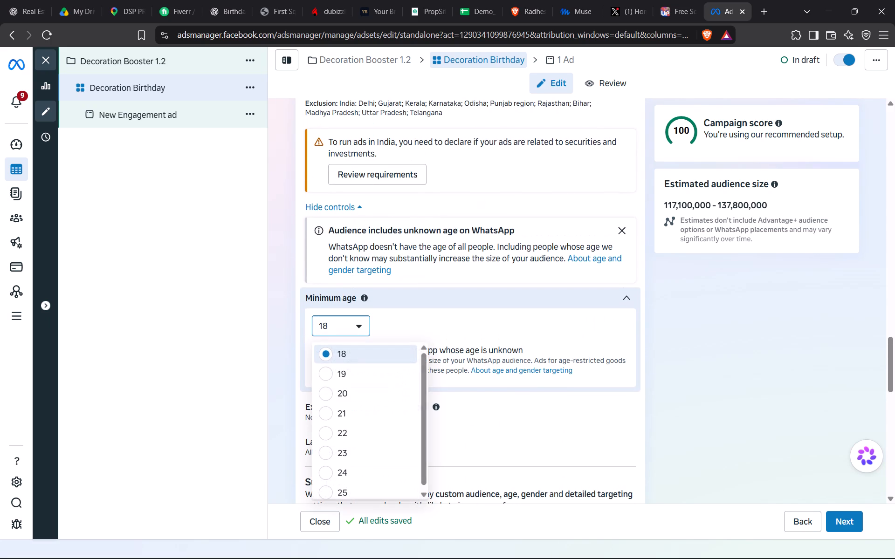
Set the minimum age of the Decoration Birthday ad set's audience to 21.
{"action": "scroll", "coordinate": [354, 398], "scroll_direction": "down", "scroll_amount": 1}
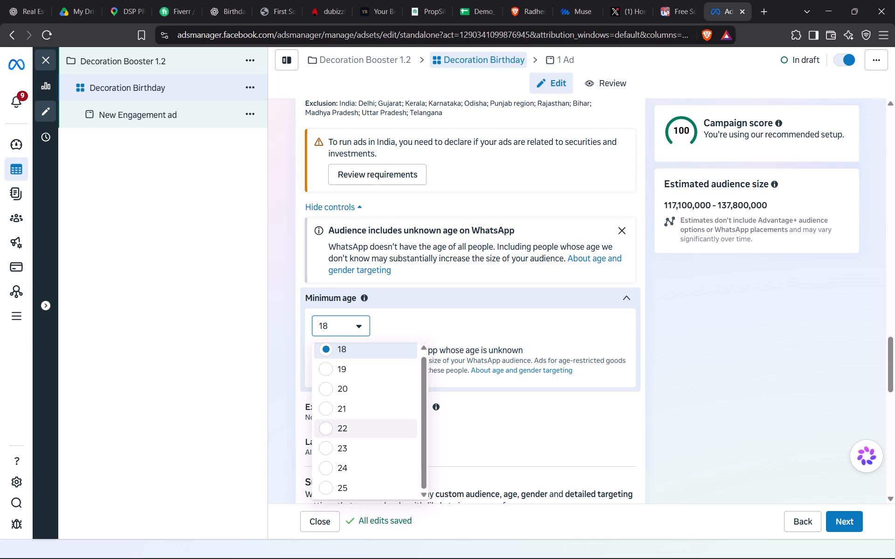
{"action": "left_click", "coordinate": [327, 408]}
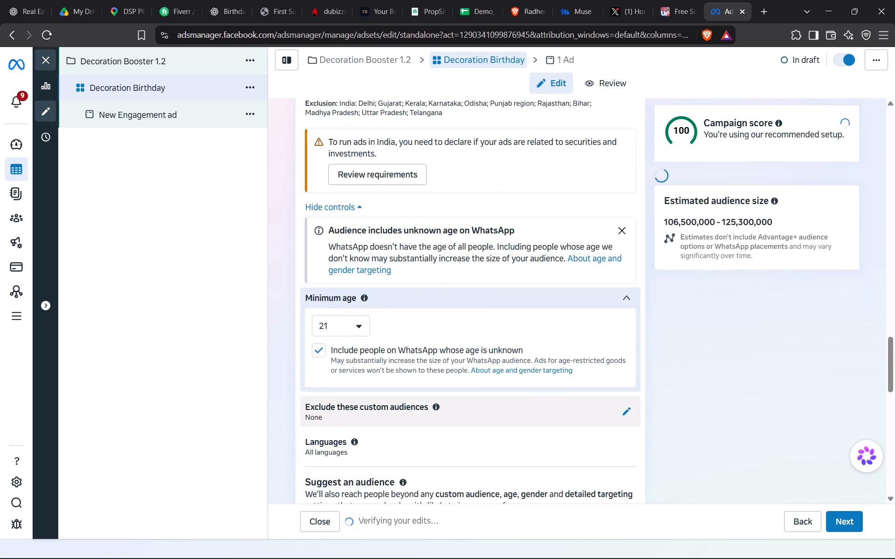
Expand the suggested audience settings and review them along with the policy, placement and brand safety sections.
{"action": "scroll", "coordinate": [453, 371], "scroll_direction": "down", "scroll_amount": 2}
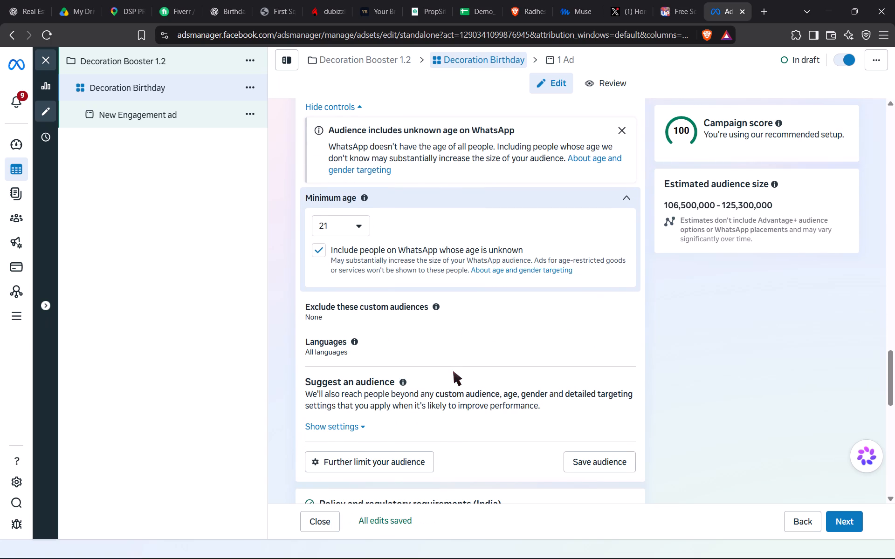
{"action": "scroll", "coordinate": [453, 371], "scroll_direction": "down", "scroll_amount": 1}
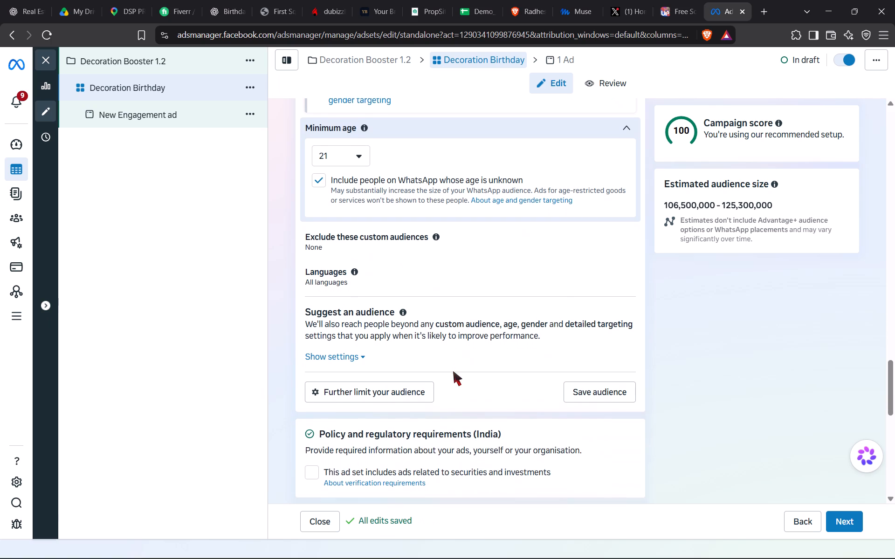
{"action": "left_click", "coordinate": [362, 359]}
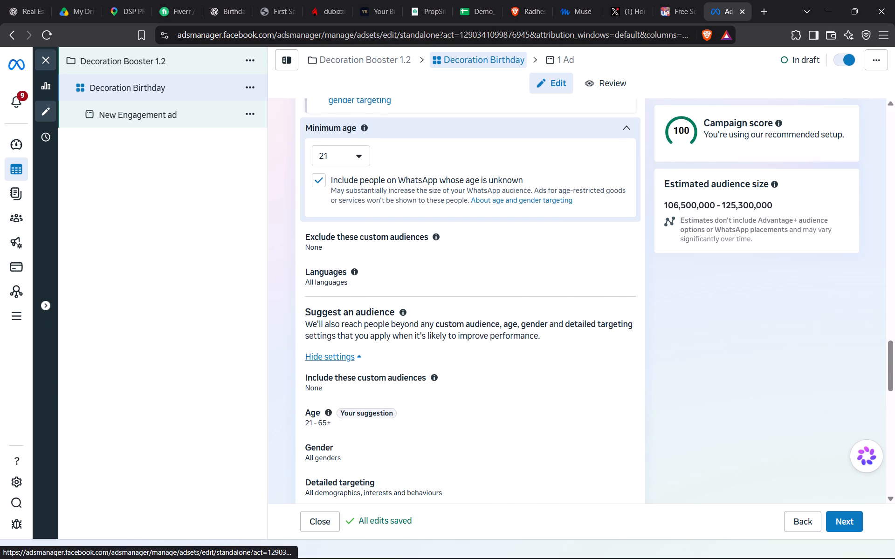
{"action": "scroll", "coordinate": [377, 442], "scroll_direction": "down", "scroll_amount": 1}
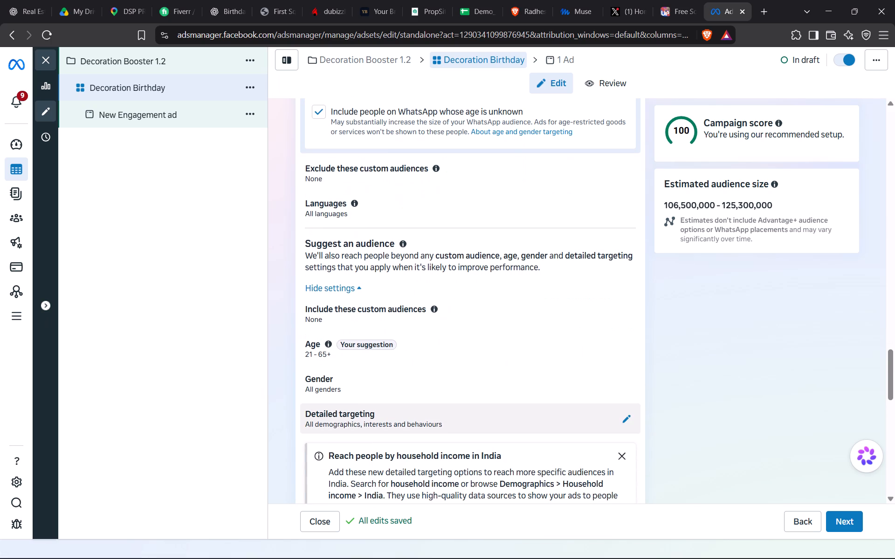
{"action": "scroll", "coordinate": [412, 405], "scroll_direction": "down", "scroll_amount": 1}
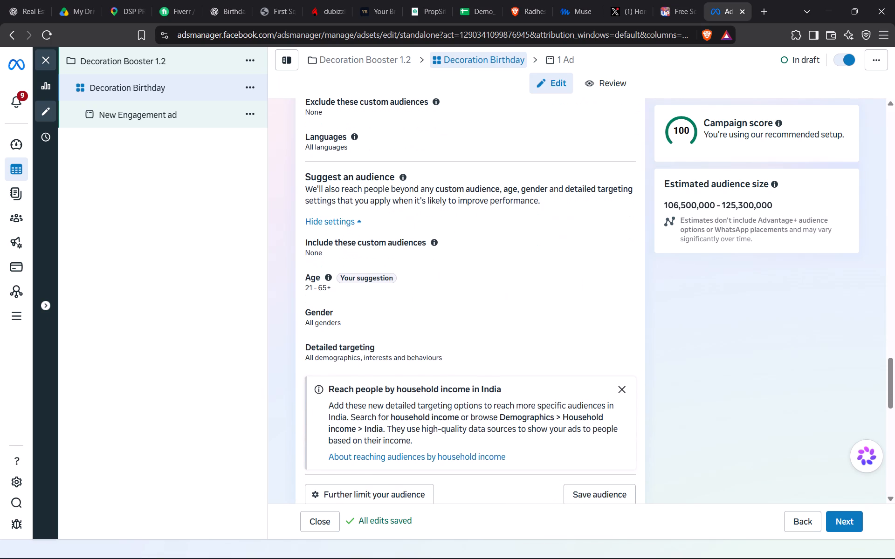
{"action": "scroll", "coordinate": [449, 392], "scroll_direction": "down", "scroll_amount": 5}
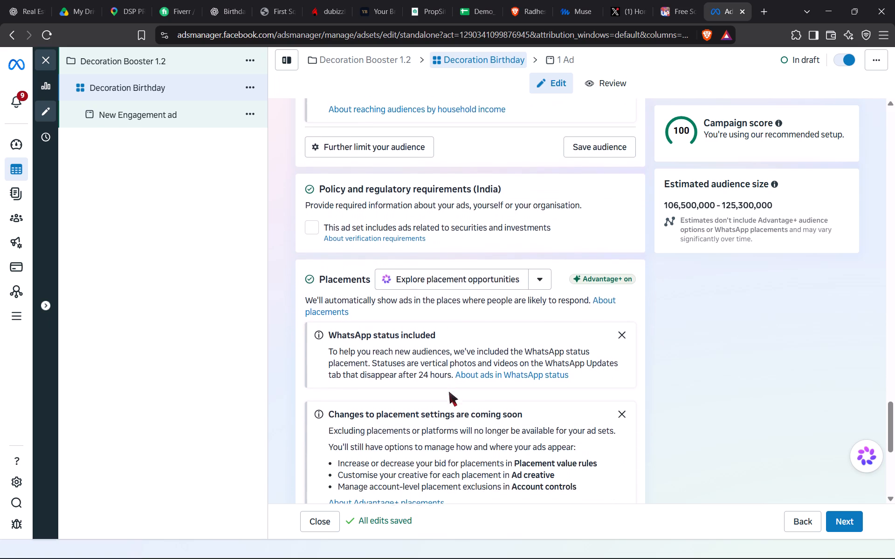
{"action": "scroll", "coordinate": [449, 392], "scroll_direction": "down", "scroll_amount": 4}
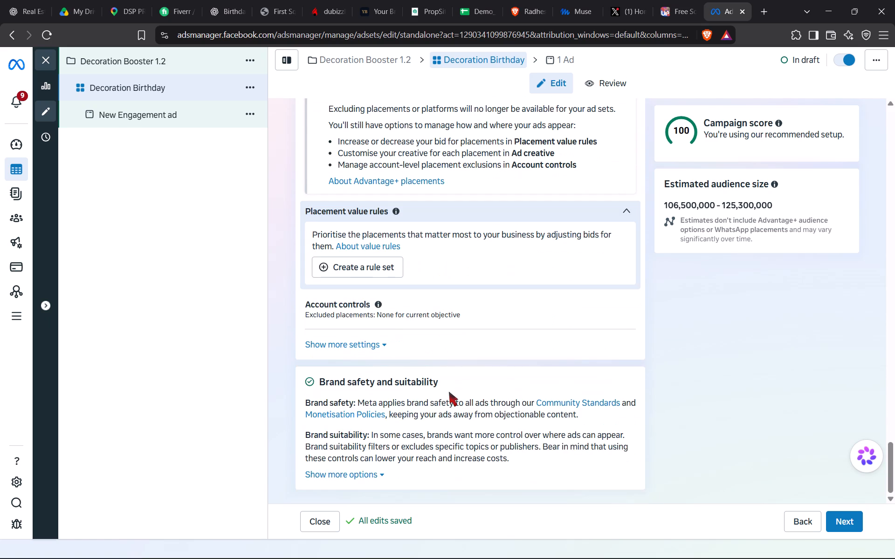
{"action": "scroll", "coordinate": [449, 392], "scroll_direction": "down", "scroll_amount": 1}
Recheck the ad set's message destinations, performance goal, budget and schedule, and included and excluded audience locations.
{"action": "scroll", "coordinate": [420, 361], "scroll_direction": "up", "scroll_amount": 12}
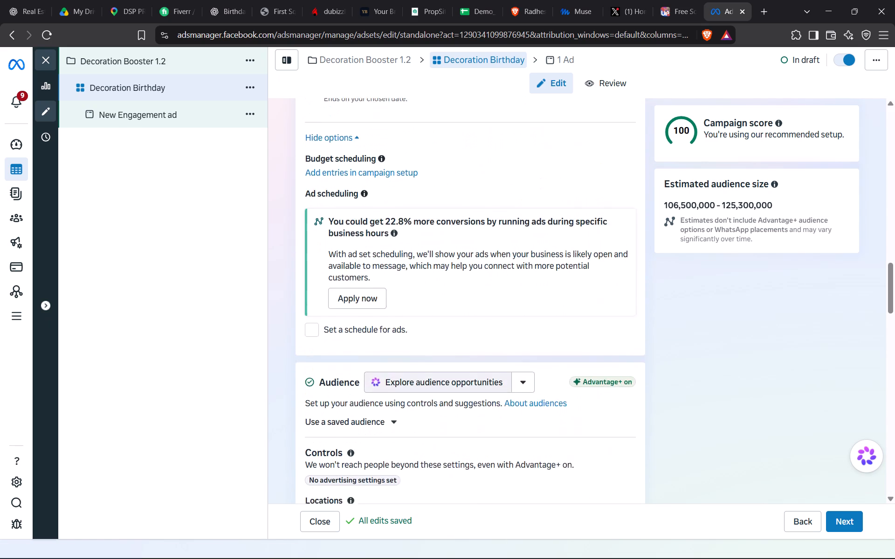
{"action": "scroll", "coordinate": [420, 361], "scroll_direction": "up", "scroll_amount": 1}
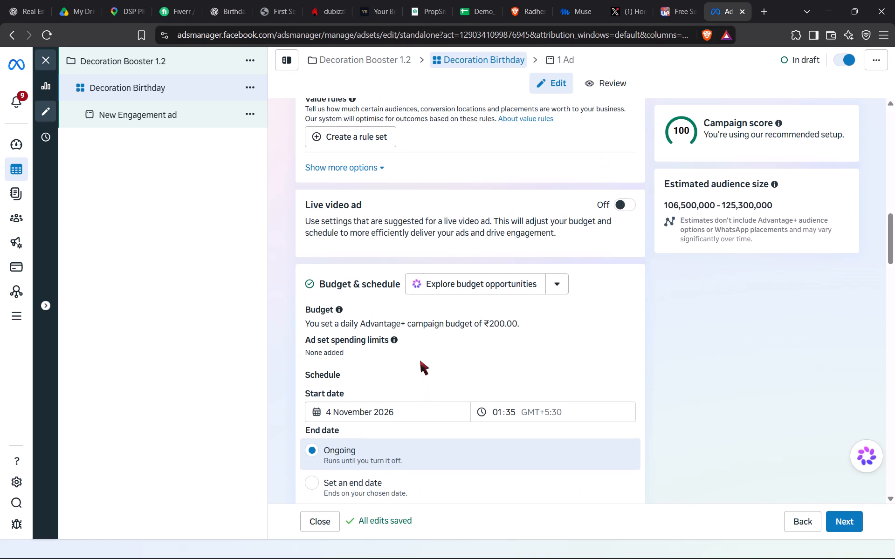
{"action": "scroll", "coordinate": [420, 361], "scroll_direction": "up", "scroll_amount": 1}
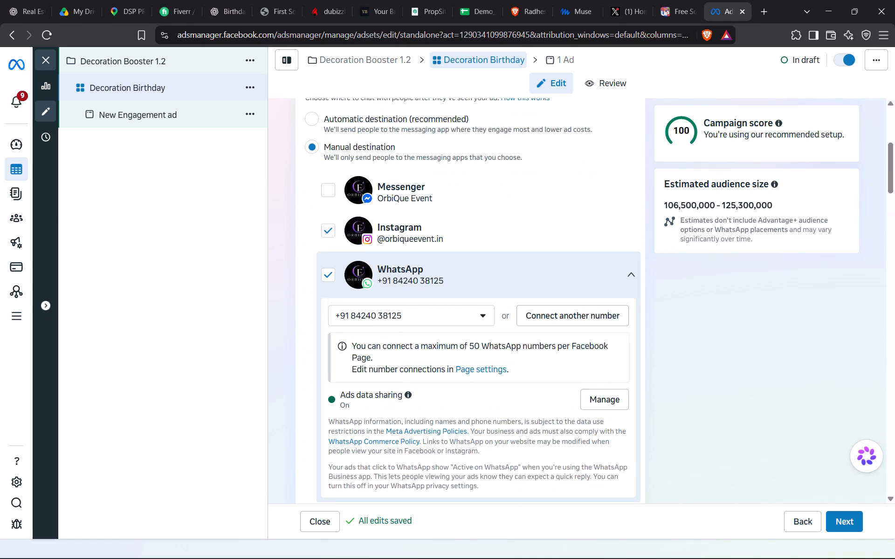
{"action": "scroll", "coordinate": [420, 361], "scroll_direction": "up", "scroll_amount": 1}
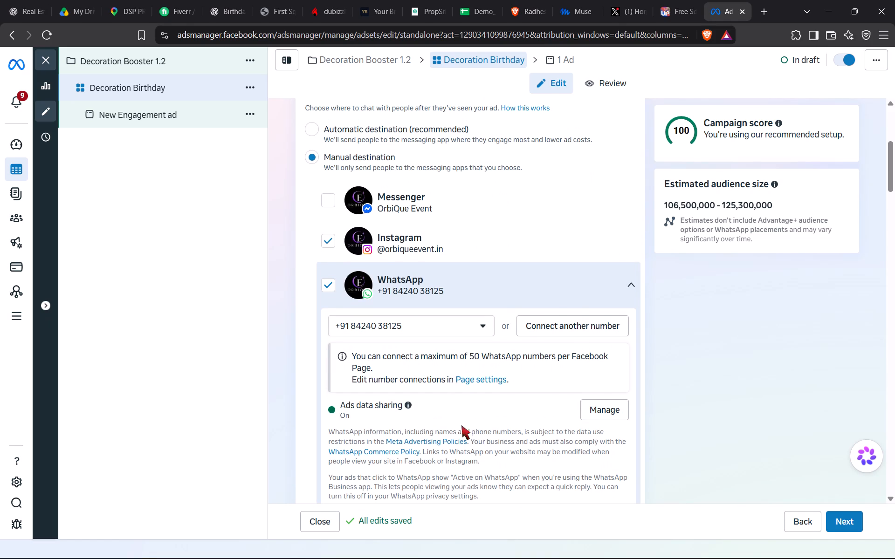
{"action": "scroll", "coordinate": [461, 425], "scroll_direction": "down", "scroll_amount": 5}
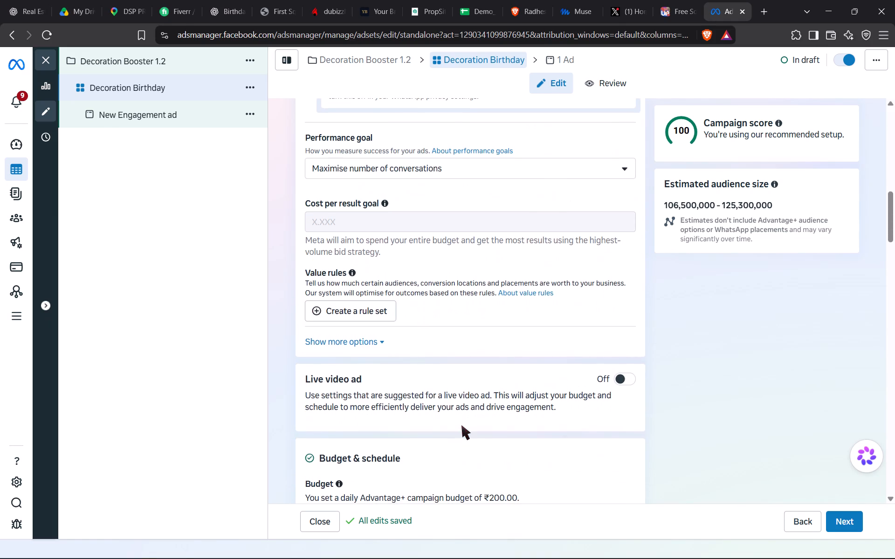
{"action": "scroll", "coordinate": [461, 425], "scroll_direction": "down", "scroll_amount": 7}
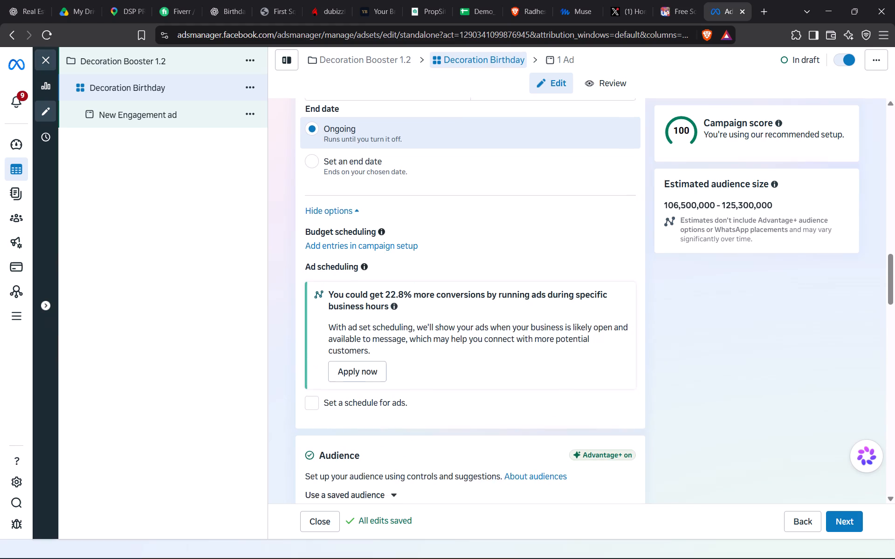
{"action": "scroll", "coordinate": [461, 425], "scroll_direction": "down", "scroll_amount": 3}
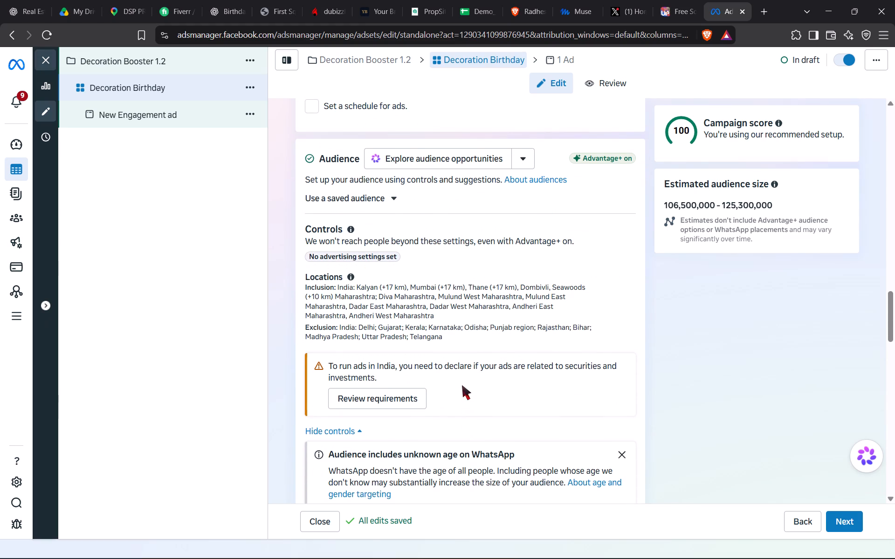
{"action": "scroll", "coordinate": [431, 420], "scroll_direction": "down", "scroll_amount": 1}
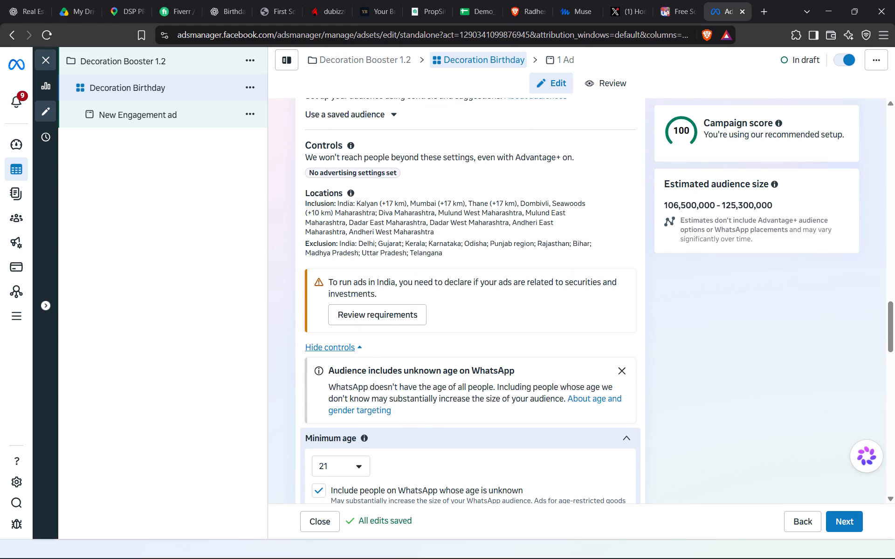
Collapse the extra audience controls, check the suggested audience settings, and expand the controls again.
{"action": "left_click", "coordinate": [358, 348]}
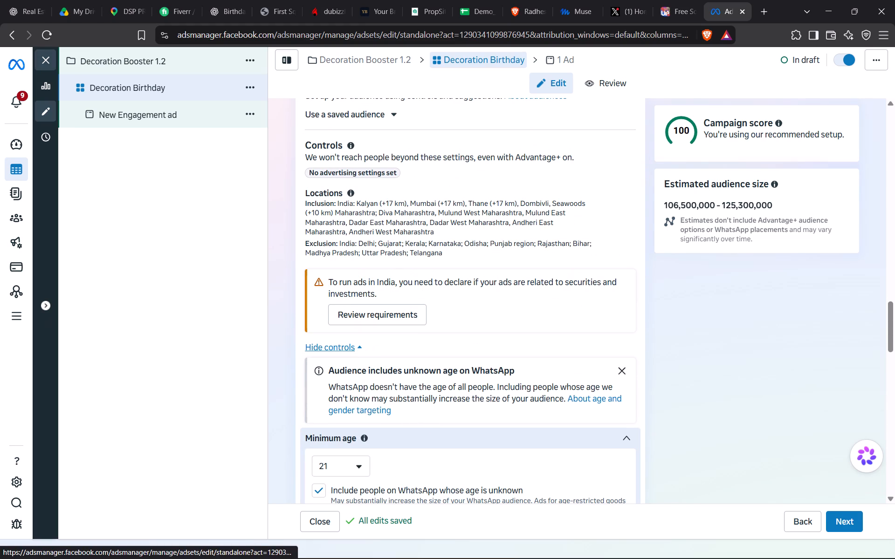
{"action": "scroll", "coordinate": [406, 358], "scroll_direction": "down", "scroll_amount": 1}
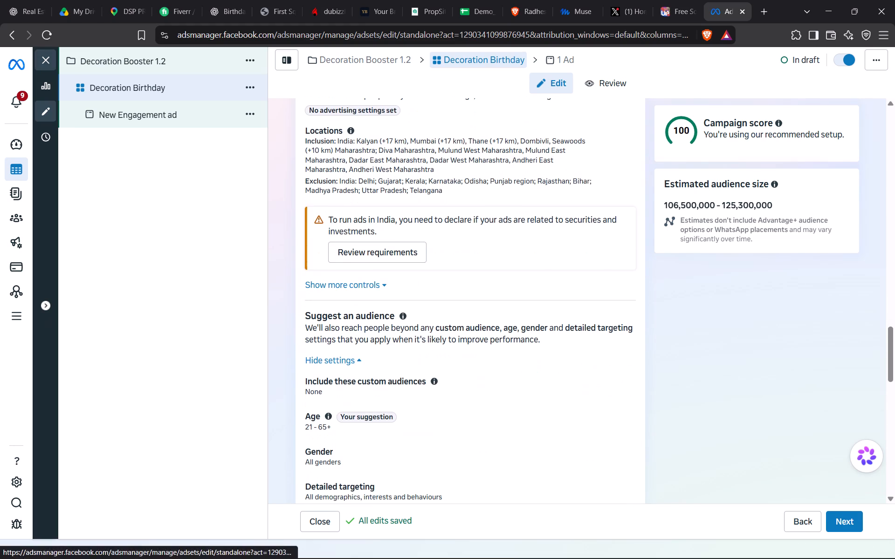
{"action": "scroll", "coordinate": [468, 398], "scroll_direction": "down", "scroll_amount": 2}
{"action": "scroll", "coordinate": [529, 397], "scroll_direction": "down", "scroll_amount": 1}
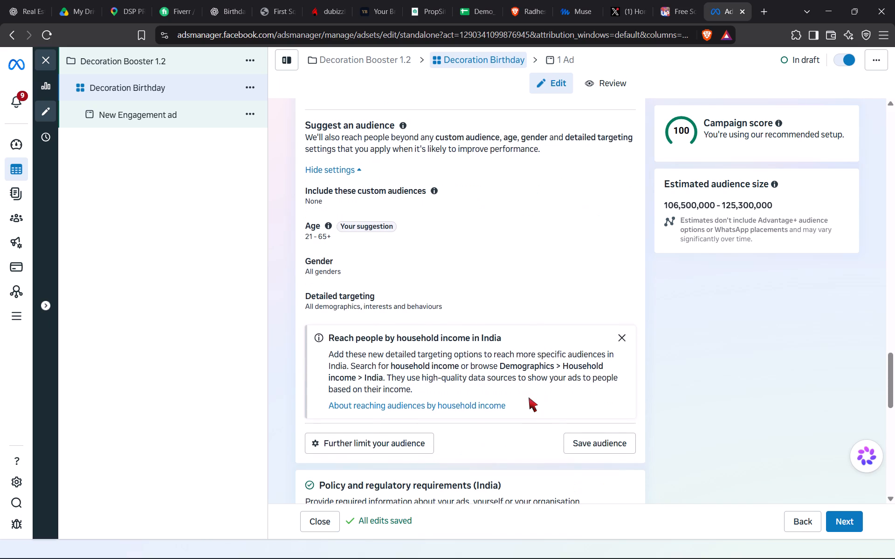
{"action": "scroll", "coordinate": [529, 397], "scroll_direction": "up", "scroll_amount": 3}
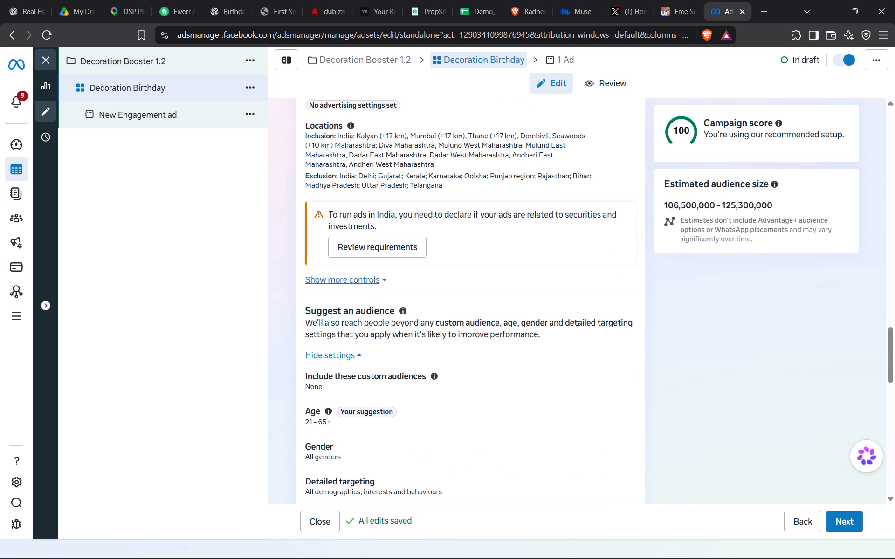
{"action": "left_click", "coordinate": [382, 279]}
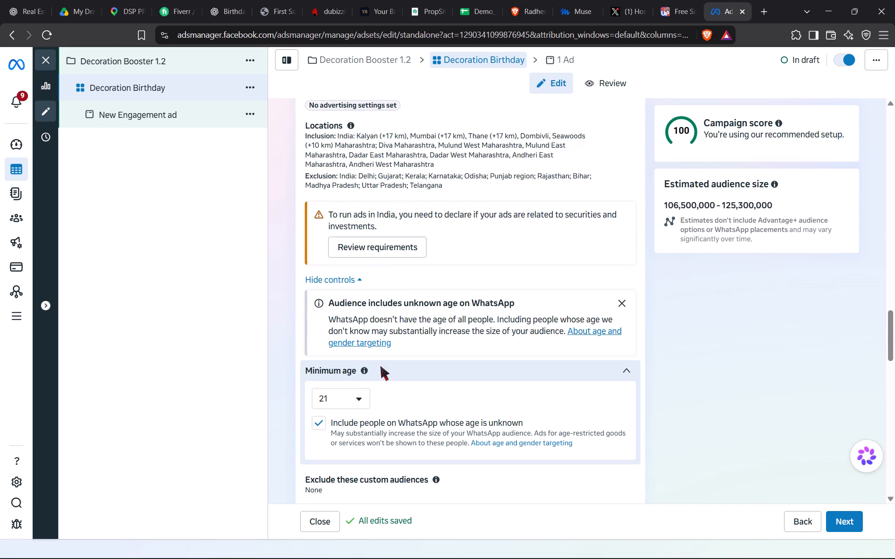
Continue from the Decoration Birthday ad set to the setup of the New Engagement ad.
{"action": "scroll", "coordinate": [386, 387], "scroll_direction": "down", "scroll_amount": 7}
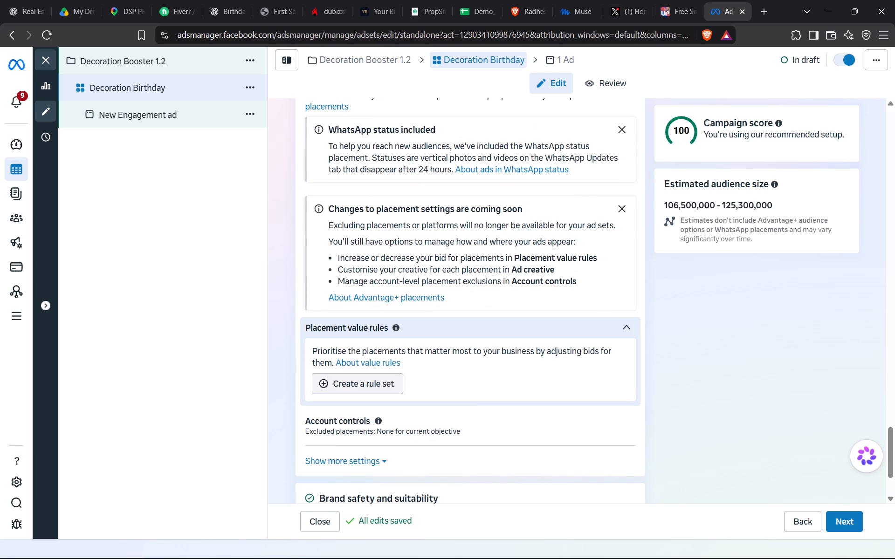
{"action": "scroll", "coordinate": [474, 383], "scroll_direction": "down", "scroll_amount": 4}
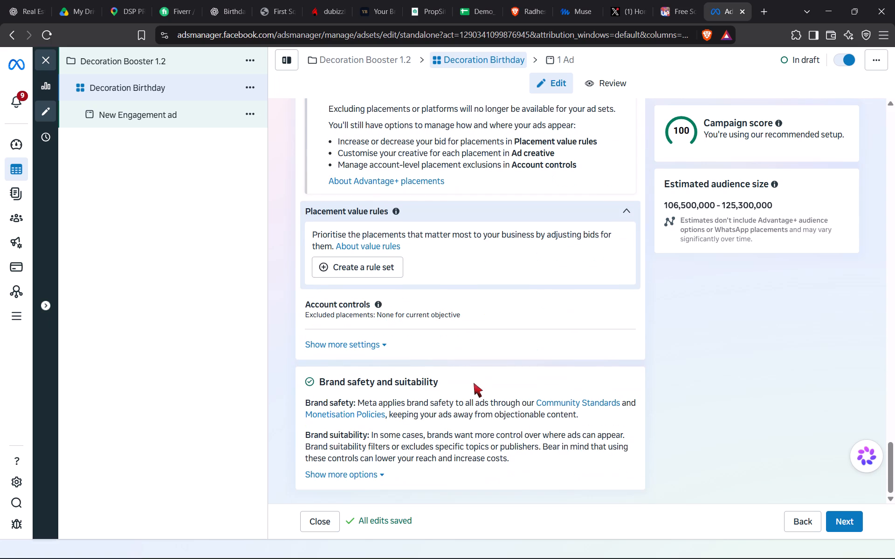
{"action": "scroll", "coordinate": [474, 383], "scroll_direction": "down", "scroll_amount": 1}
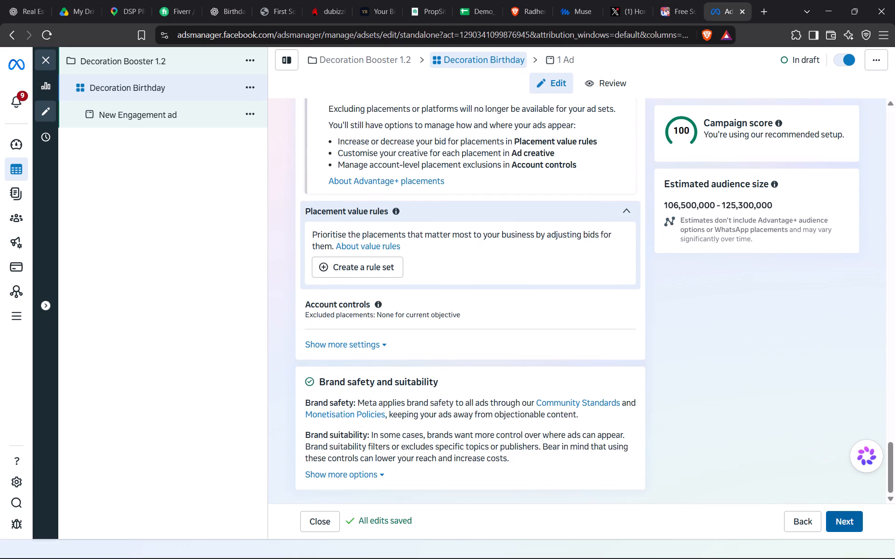
{"action": "left_click", "coordinate": [844, 522]}
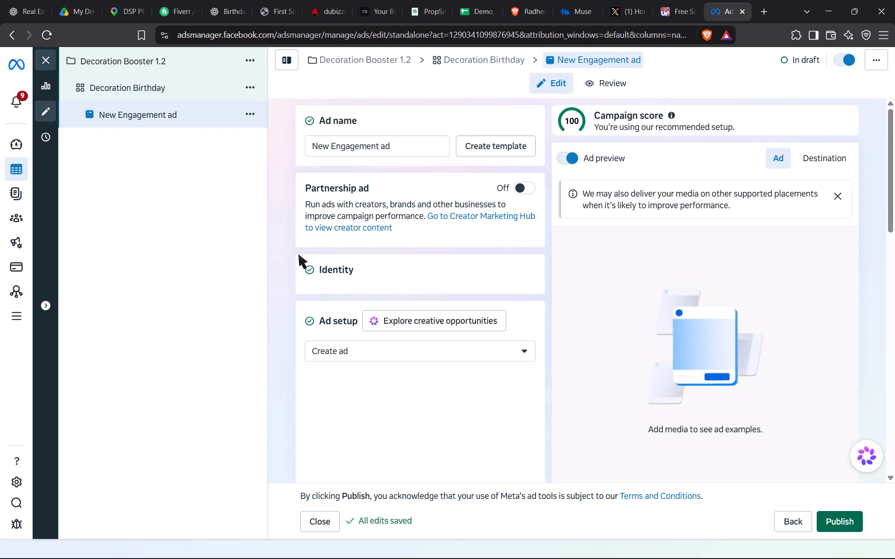
Clear the default name of the New Engagement ad.
{"action": "left_click_drag", "start_coordinate": [397, 145], "coordinate": [219, 136]}
{"action": "key", "text": "BackSpace"}
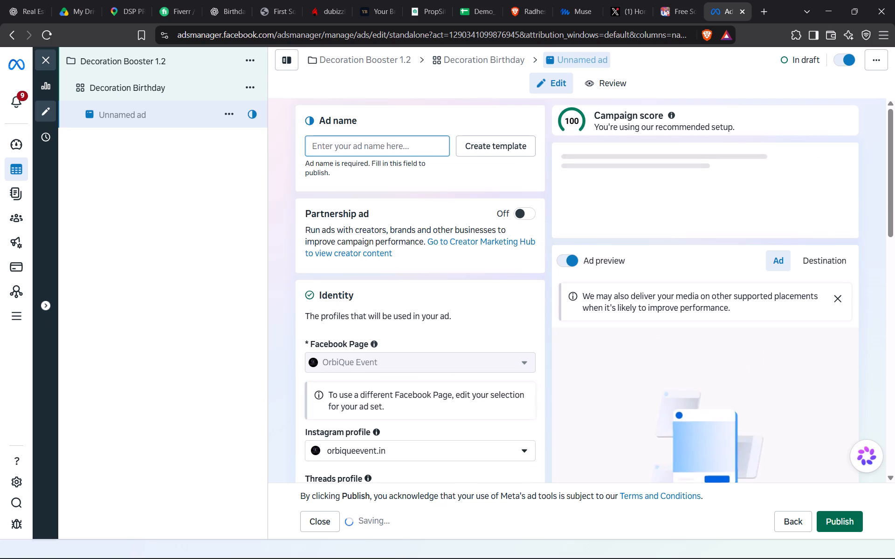
Enter Birthday in the ad name of the new ad under Decoration Birthday.
{"action": "key", "text": "shift+b"}
{"action": "type", "text": "irthda"}
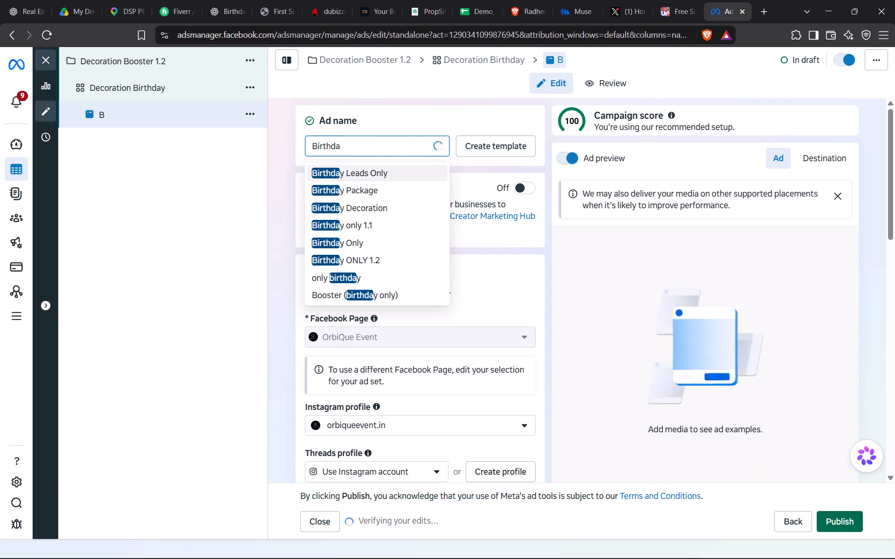
{"action": "key", "text": "y"}
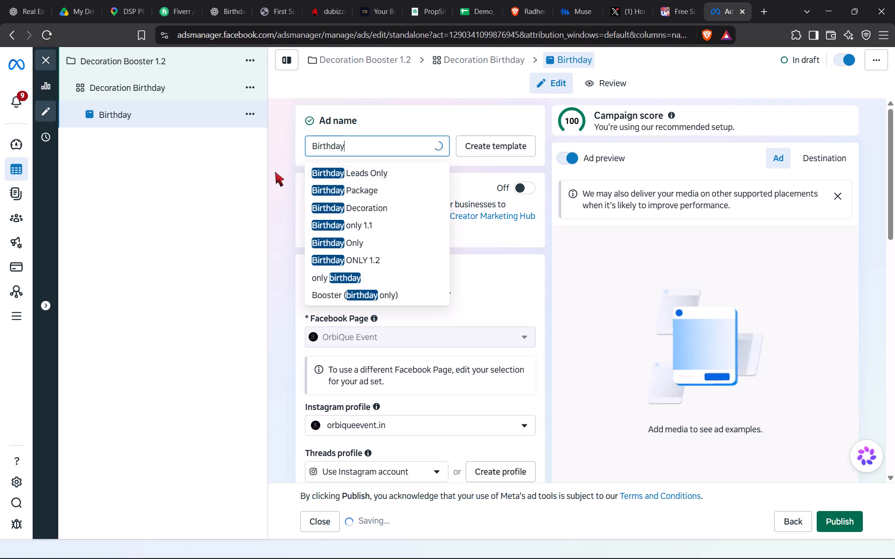
Complete the new ad's name so it reads Birthday Leads 1.1.
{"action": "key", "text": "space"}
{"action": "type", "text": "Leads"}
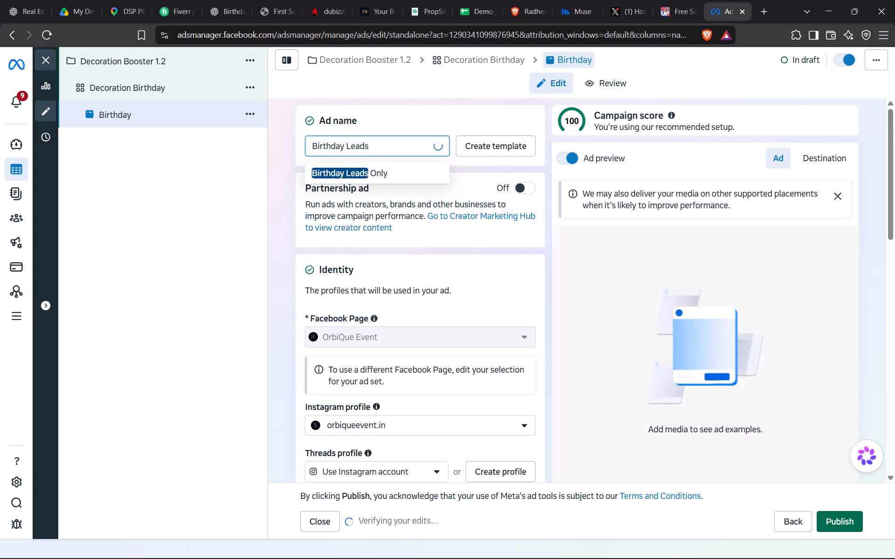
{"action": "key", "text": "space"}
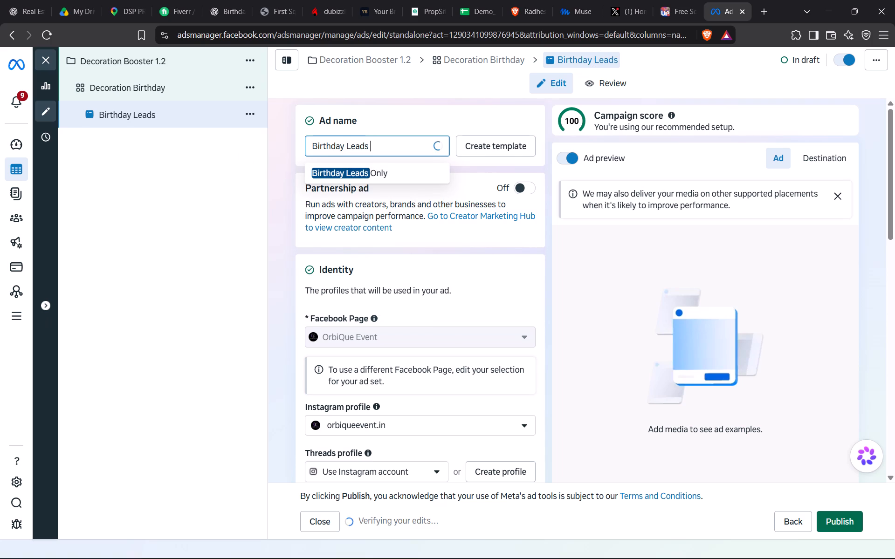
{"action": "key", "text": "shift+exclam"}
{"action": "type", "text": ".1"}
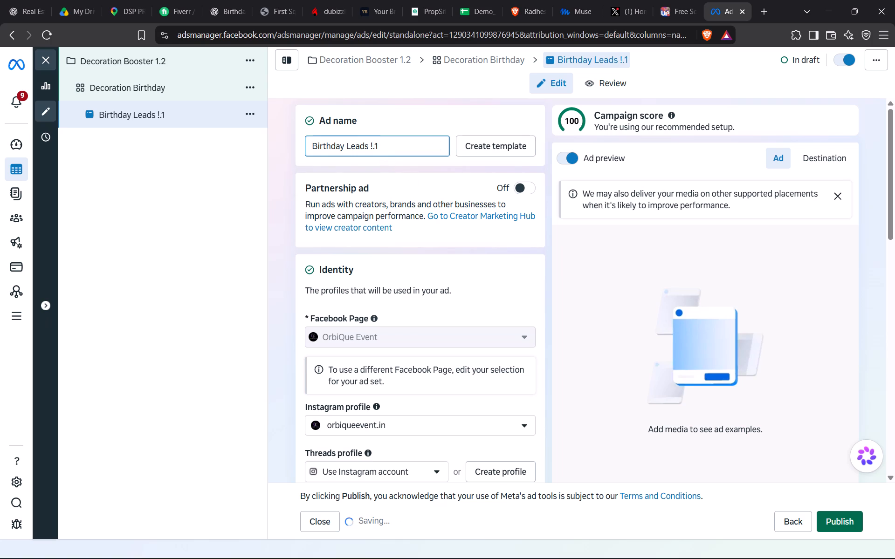
{"action": "left_click", "coordinate": [373, 146]}
{"action": "key", "text": "BackSpace"}
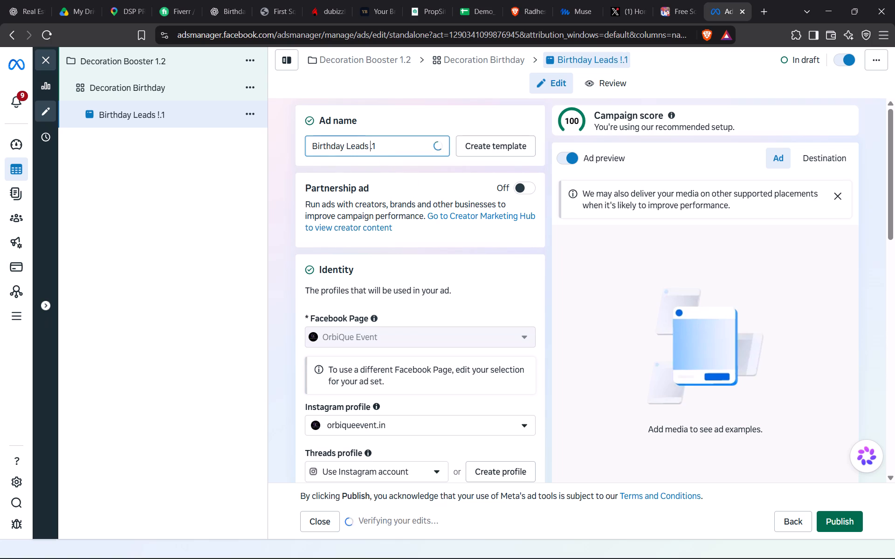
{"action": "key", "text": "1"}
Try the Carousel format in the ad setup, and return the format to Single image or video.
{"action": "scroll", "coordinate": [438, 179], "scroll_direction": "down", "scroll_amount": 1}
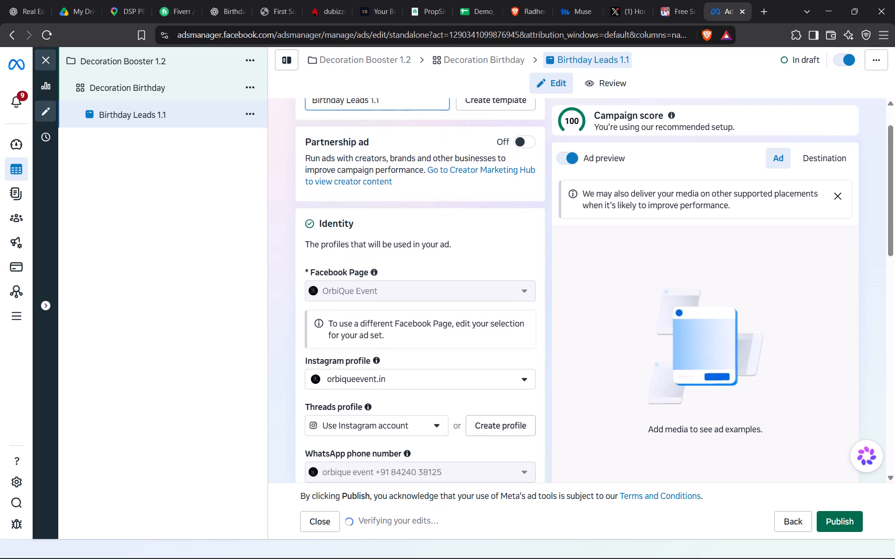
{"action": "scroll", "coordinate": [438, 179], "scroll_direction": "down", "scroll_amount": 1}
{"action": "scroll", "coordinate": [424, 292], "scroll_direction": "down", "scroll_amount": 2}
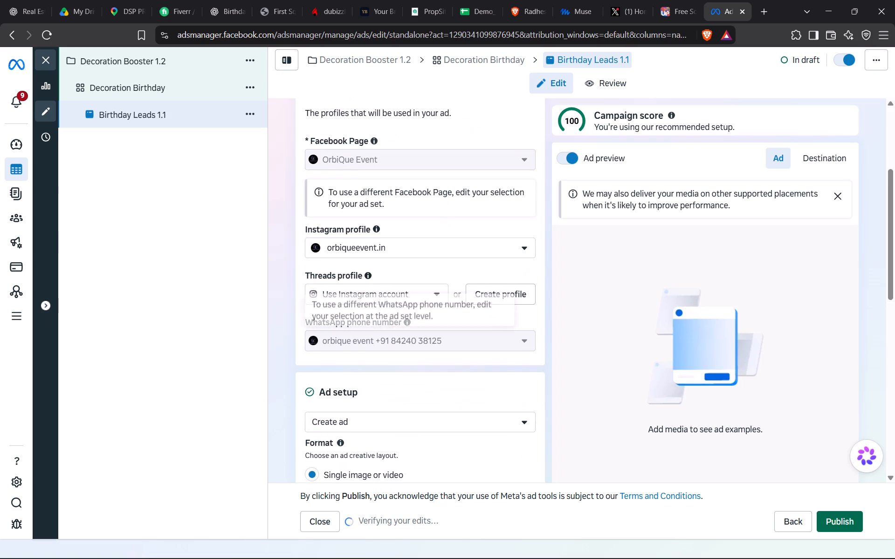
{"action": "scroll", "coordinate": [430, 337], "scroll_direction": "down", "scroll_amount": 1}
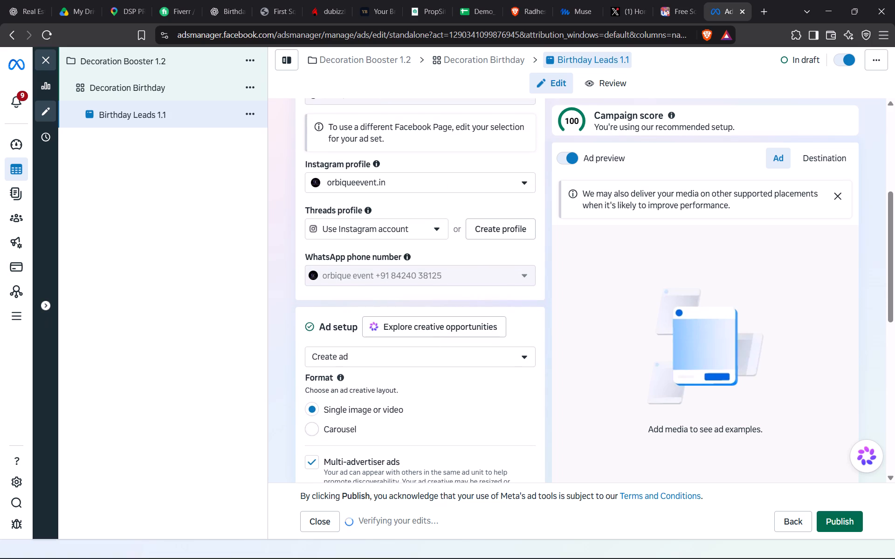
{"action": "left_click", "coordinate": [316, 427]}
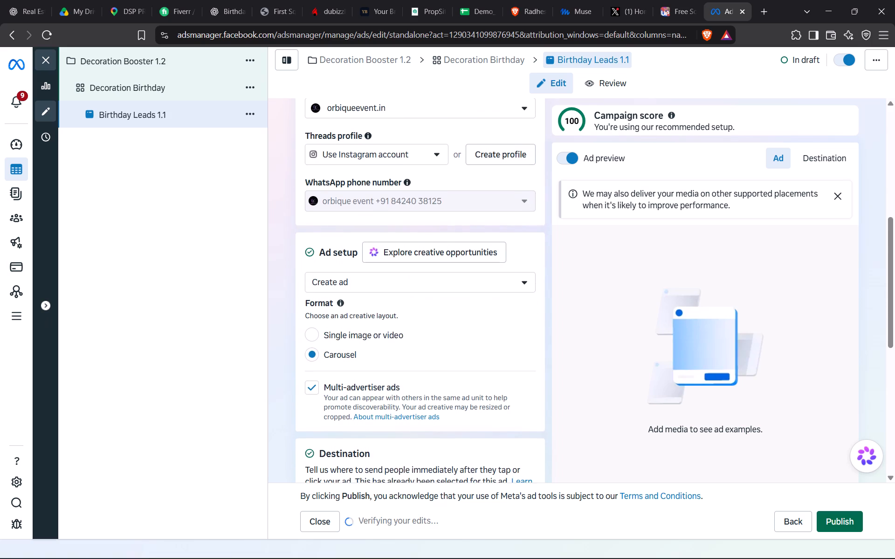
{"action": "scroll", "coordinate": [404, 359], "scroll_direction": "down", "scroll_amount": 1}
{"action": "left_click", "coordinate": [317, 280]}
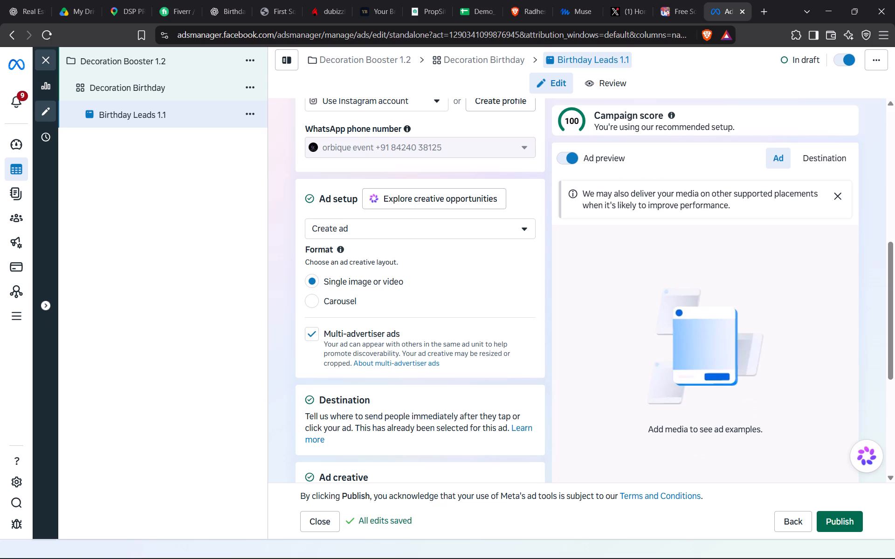
Start setting up the ad creative of Birthday Leads 1.1 as a video ad.
{"action": "scroll", "coordinate": [350, 293], "scroll_direction": "down", "scroll_amount": 4}
{"action": "scroll", "coordinate": [344, 327], "scroll_direction": "up", "scroll_amount": 1}
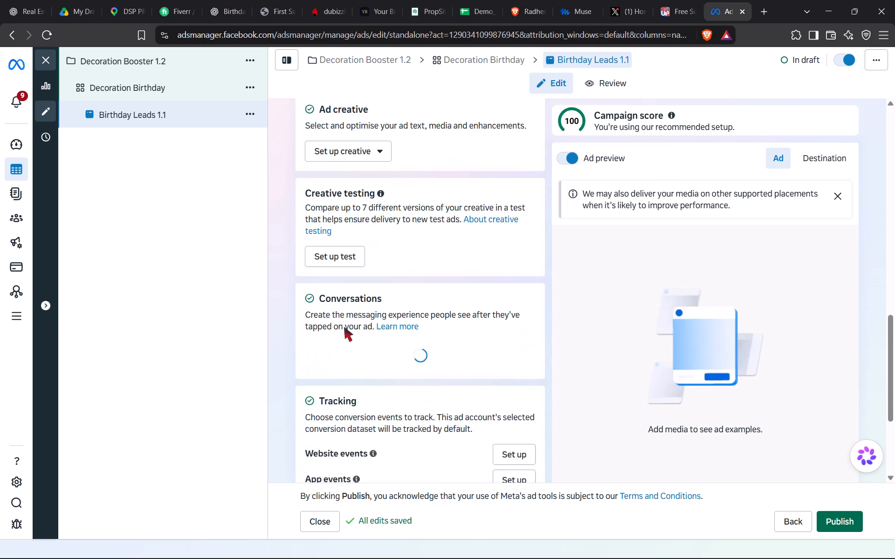
{"action": "scroll", "coordinate": [344, 327], "scroll_direction": "up", "scroll_amount": 1}
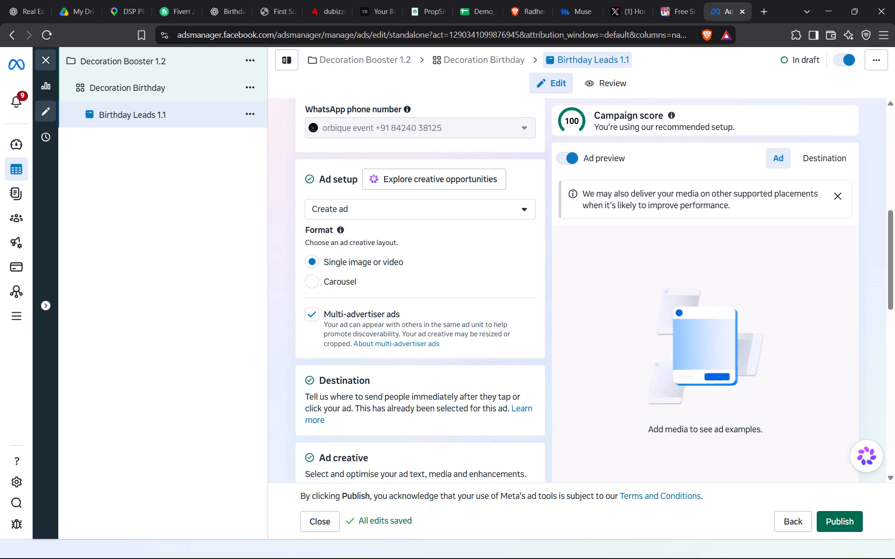
{"action": "scroll", "coordinate": [322, 491], "scroll_direction": "down", "scroll_amount": 1}
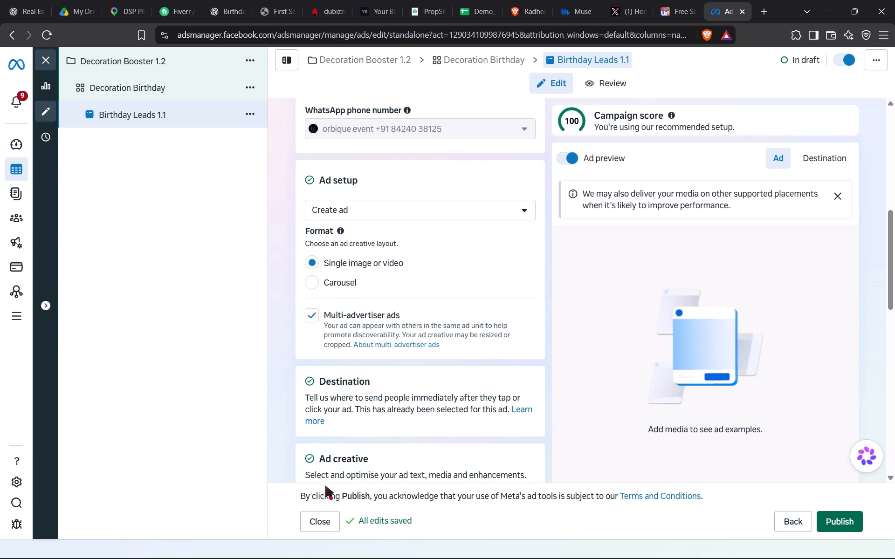
{"action": "scroll", "coordinate": [347, 435], "scroll_direction": "down", "scroll_amount": 4}
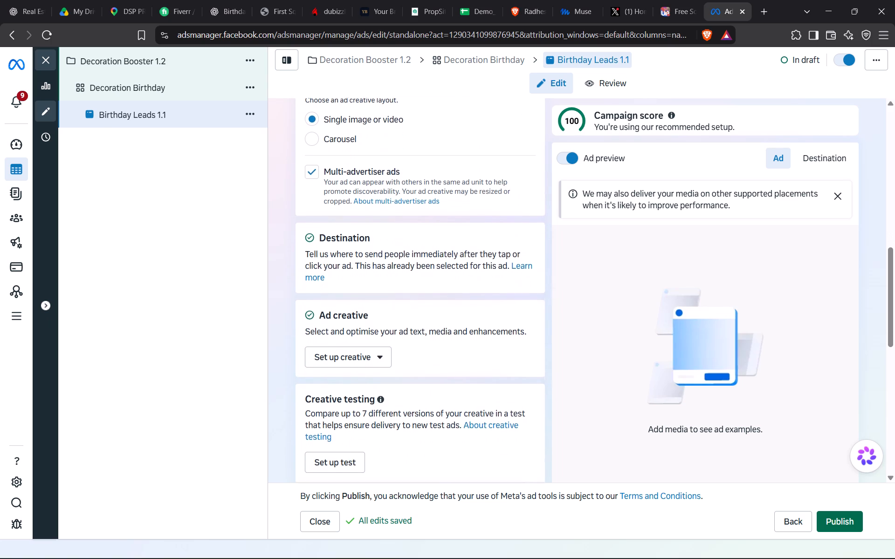
{"action": "scroll", "coordinate": [349, 423], "scroll_direction": "down", "scroll_amount": 1}
{"action": "scroll", "coordinate": [349, 423], "scroll_direction": "up", "scroll_amount": 1}
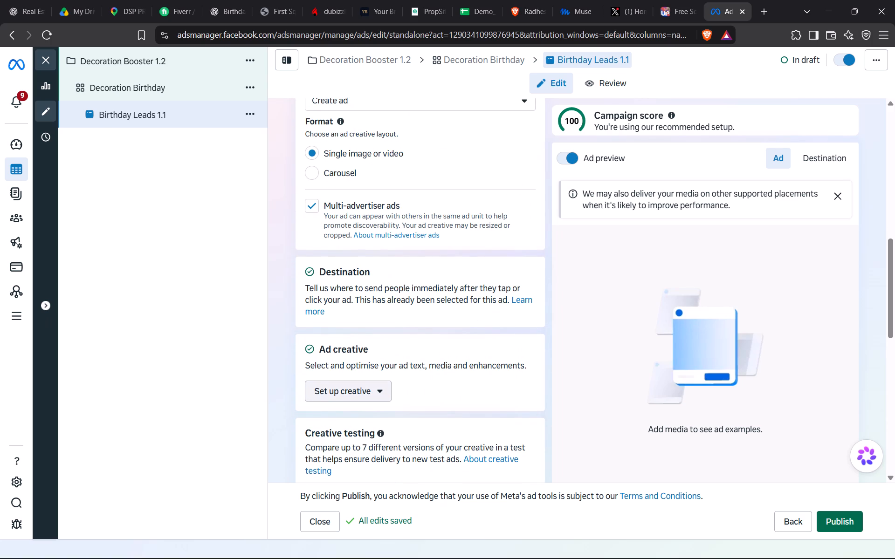
{"action": "left_click", "coordinate": [390, 391]}
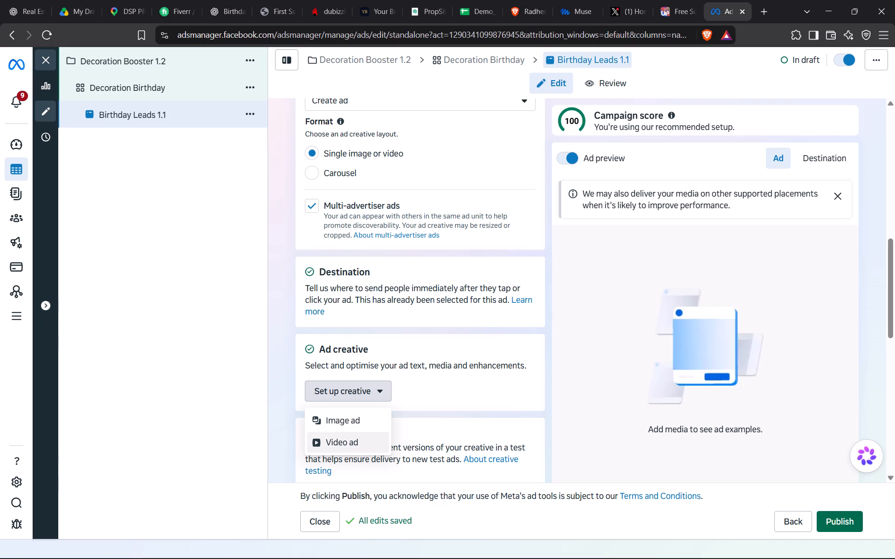
{"action": "left_click", "coordinate": [357, 443]}
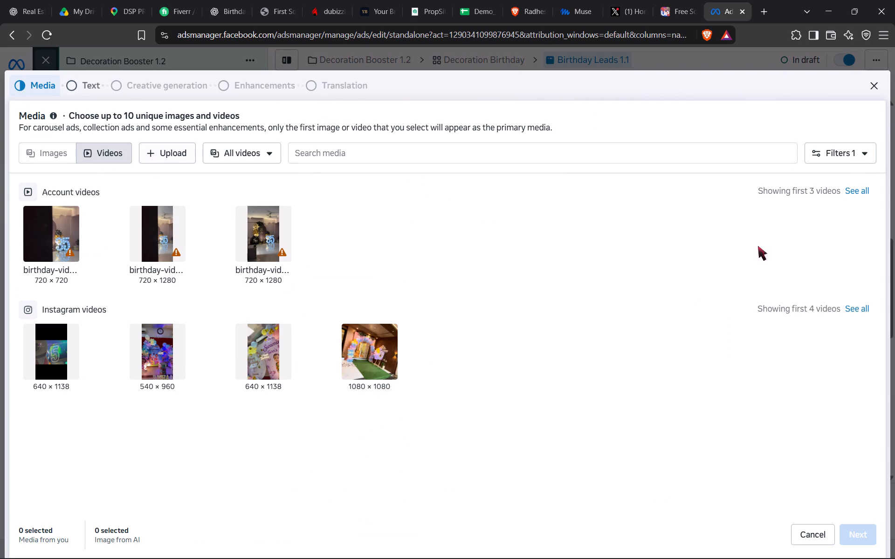
Upload WhatsApp Video 2026-09-24 at 7.39.00 PM (1).mp4 from Downloads to the account videos as the ad's media.
{"action": "left_click", "coordinate": [858, 191]}
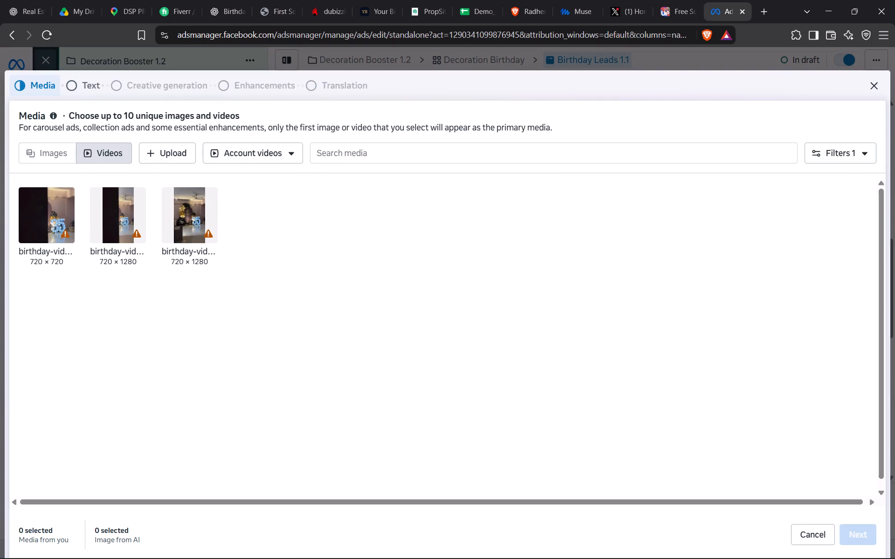
{"action": "left_click", "coordinate": [184, 148]}
{"action": "left_click", "coordinate": [176, 240]}
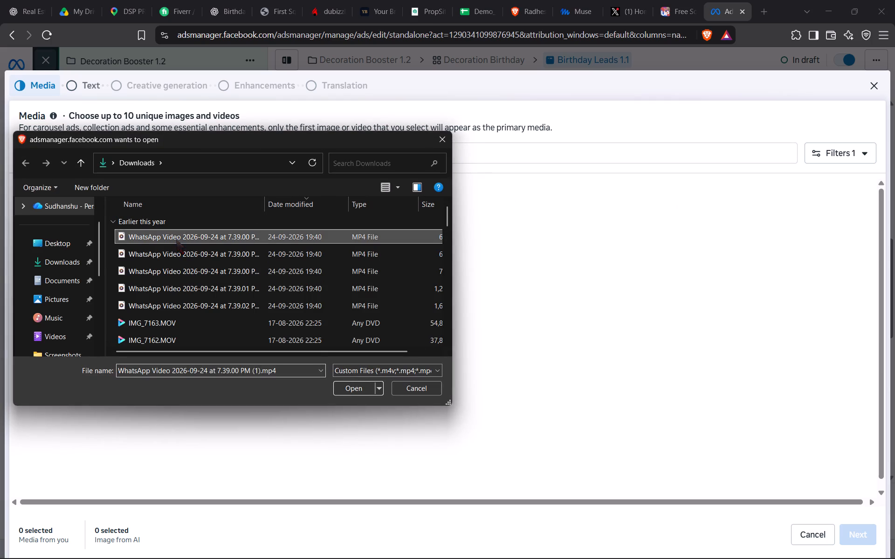
{"action": "key", "text": "Return"}
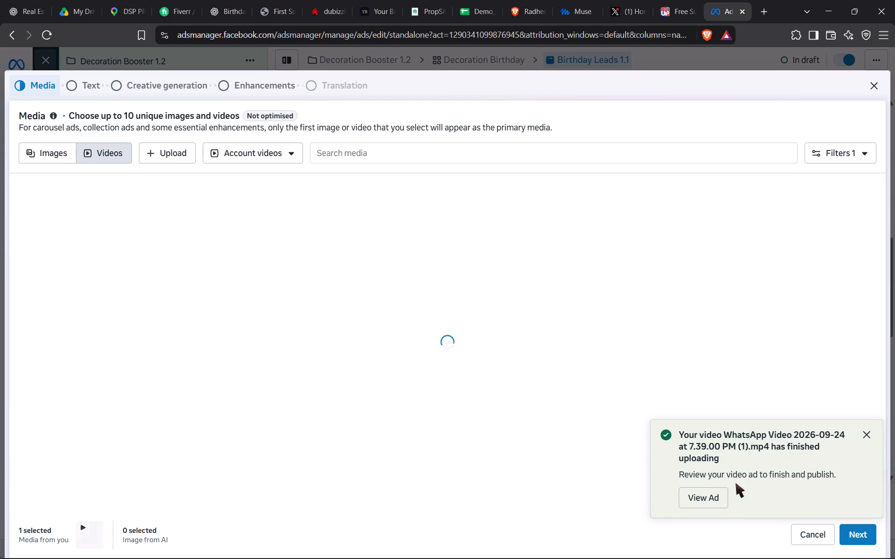
{"action": "left_click", "coordinate": [868, 434]}
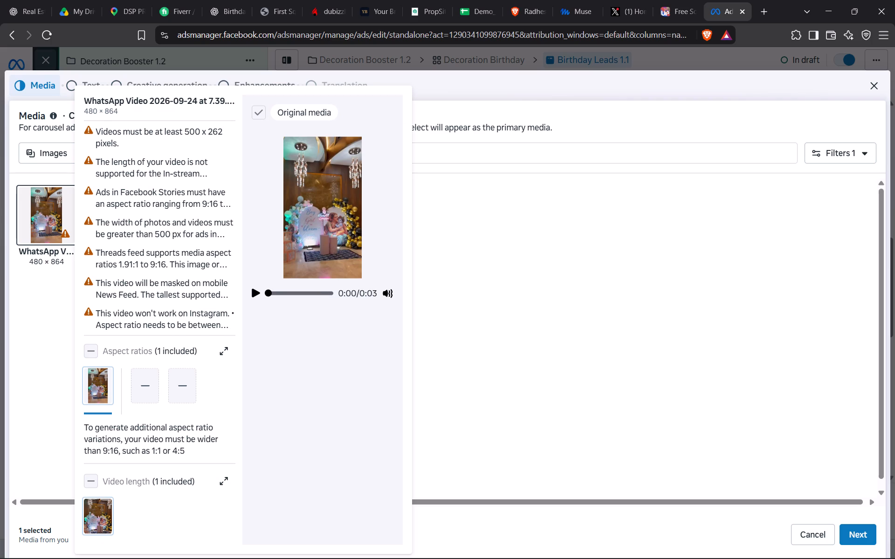
Play the preview of the uploaded WhatsApp video's original media.
{"action": "left_click", "coordinate": [254, 291]}
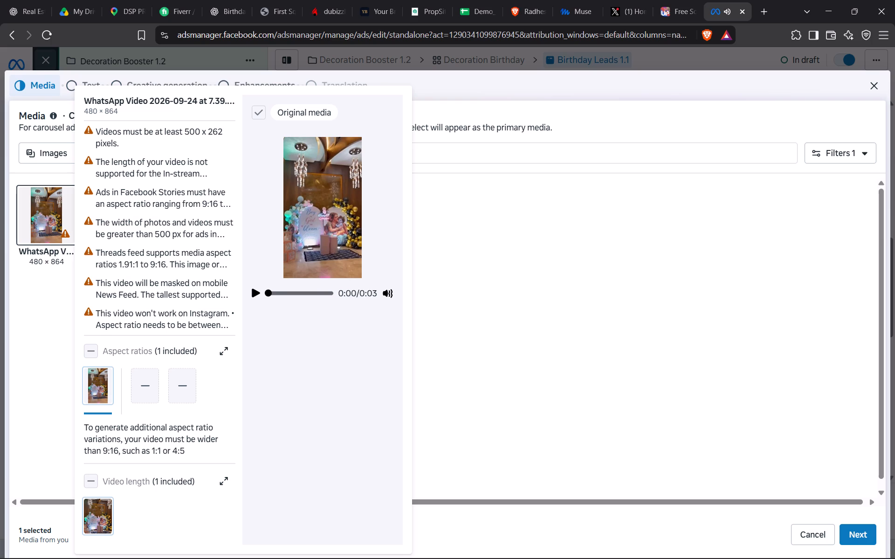
Deselect the 480 × 864 WhatsApp video in the ad's media selection and close the creative setup.
{"action": "left_click", "coordinate": [520, 325]}
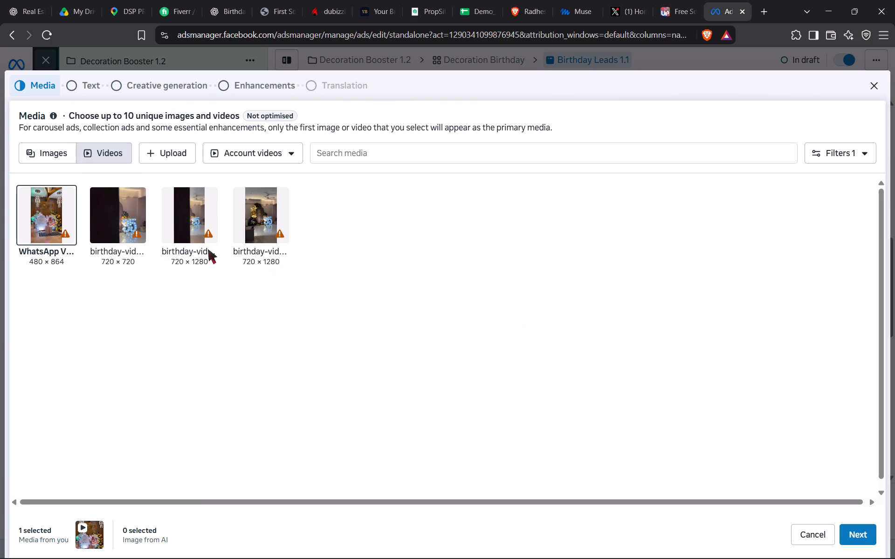
{"action": "left_click", "coordinate": [48, 211]}
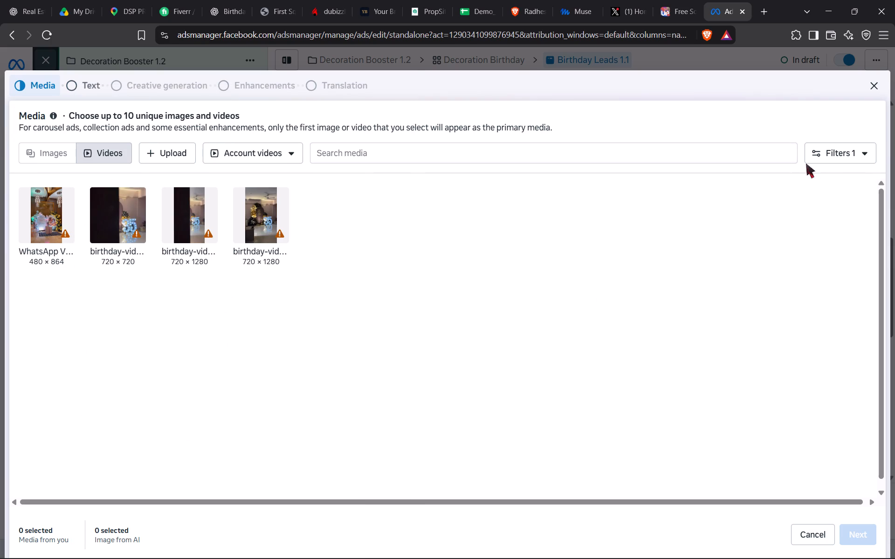
{"action": "left_click", "coordinate": [874, 91]}
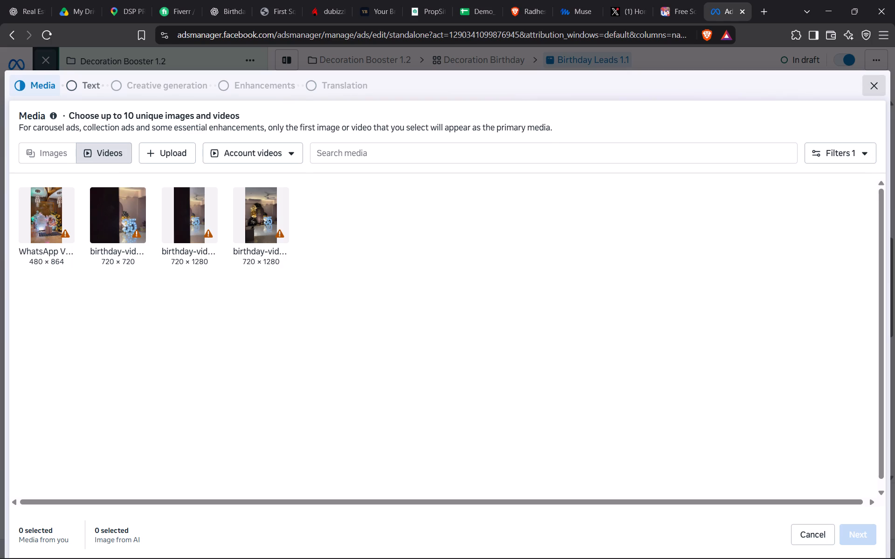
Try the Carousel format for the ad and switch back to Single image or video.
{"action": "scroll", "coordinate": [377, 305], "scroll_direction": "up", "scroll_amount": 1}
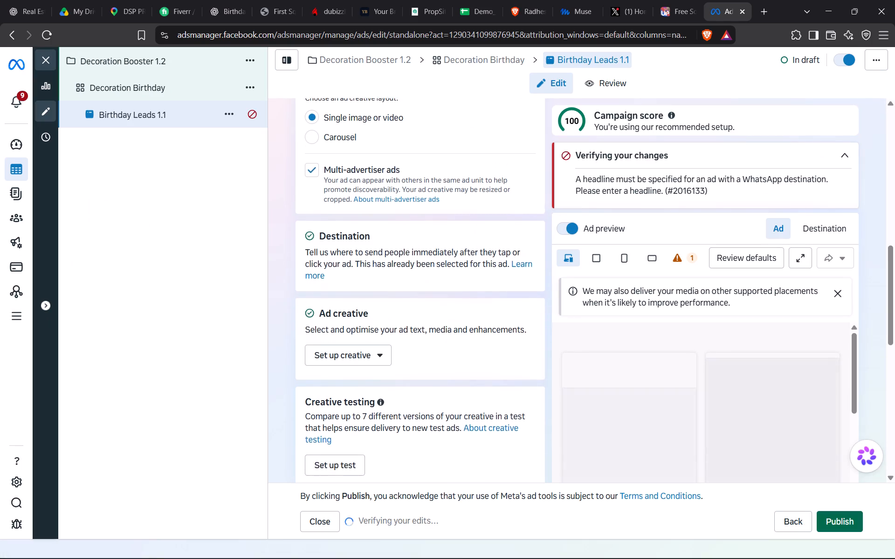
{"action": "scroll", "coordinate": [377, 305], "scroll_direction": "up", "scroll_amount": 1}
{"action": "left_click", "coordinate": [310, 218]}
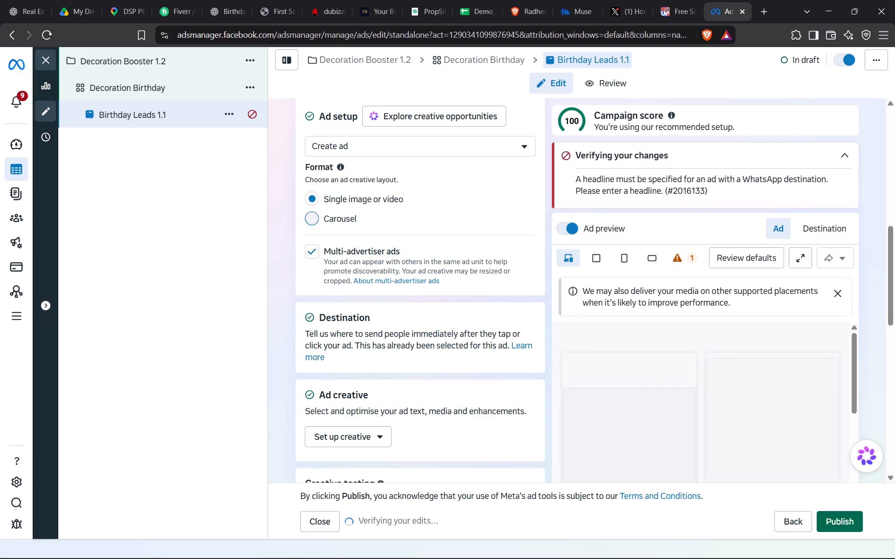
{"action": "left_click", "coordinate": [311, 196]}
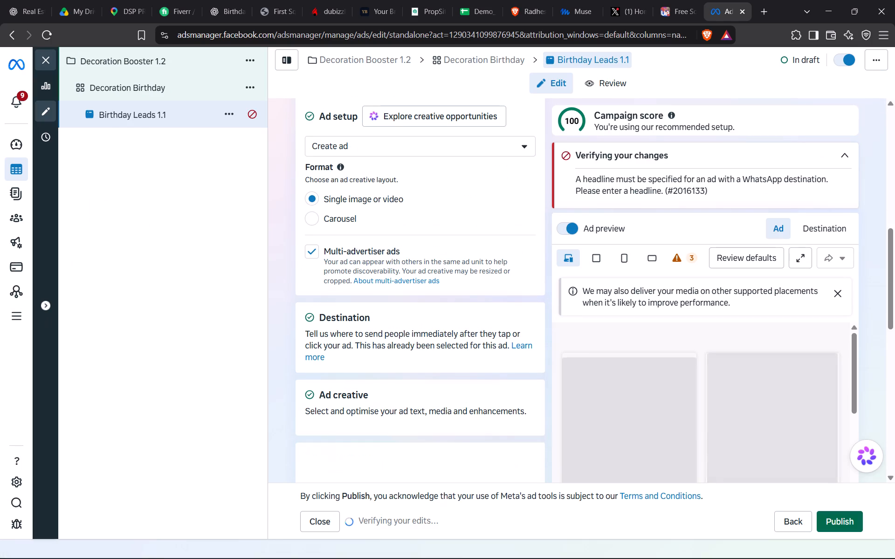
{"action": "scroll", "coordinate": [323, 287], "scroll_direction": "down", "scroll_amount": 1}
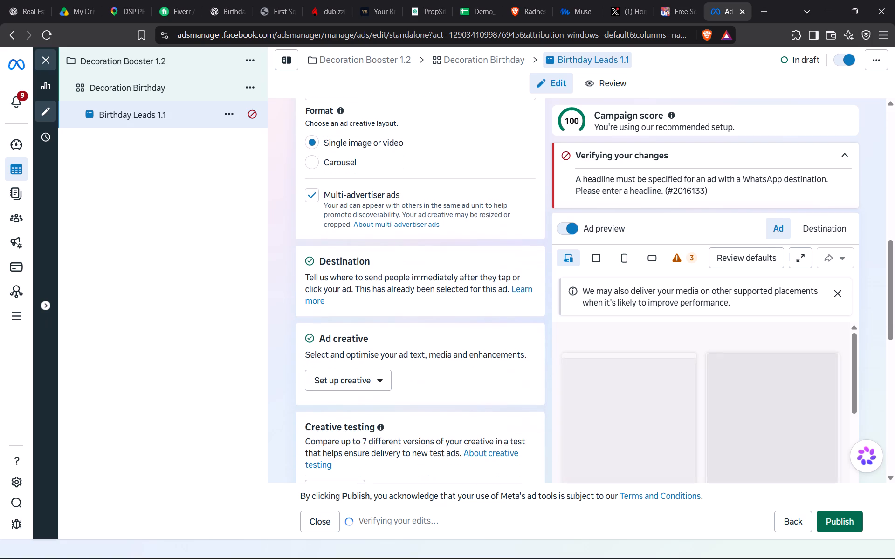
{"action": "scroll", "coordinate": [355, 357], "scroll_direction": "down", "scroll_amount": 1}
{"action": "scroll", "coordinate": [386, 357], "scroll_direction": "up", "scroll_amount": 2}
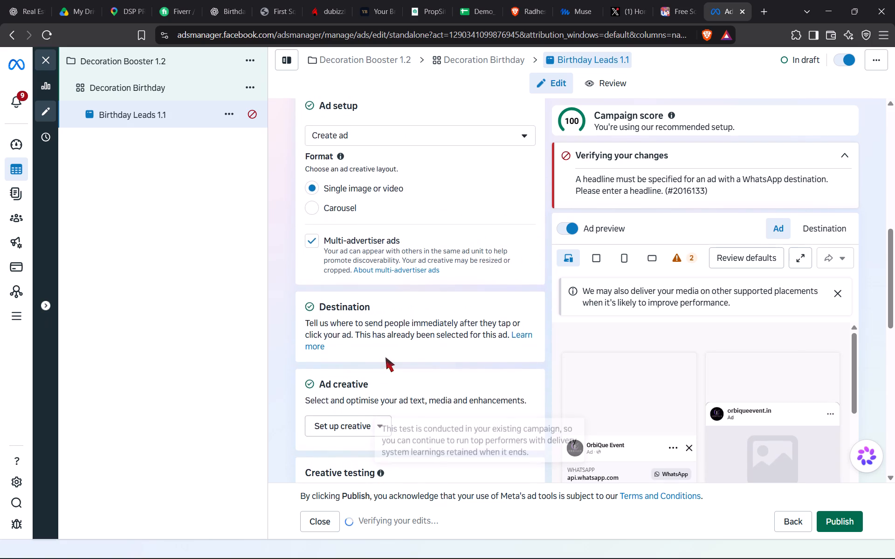
Check the ad setup options, keep Create ad, and set the Birthday Leads 1.1 ad's format to Carousel.
{"action": "scroll", "coordinate": [386, 357], "scroll_direction": "up", "scroll_amount": 1}
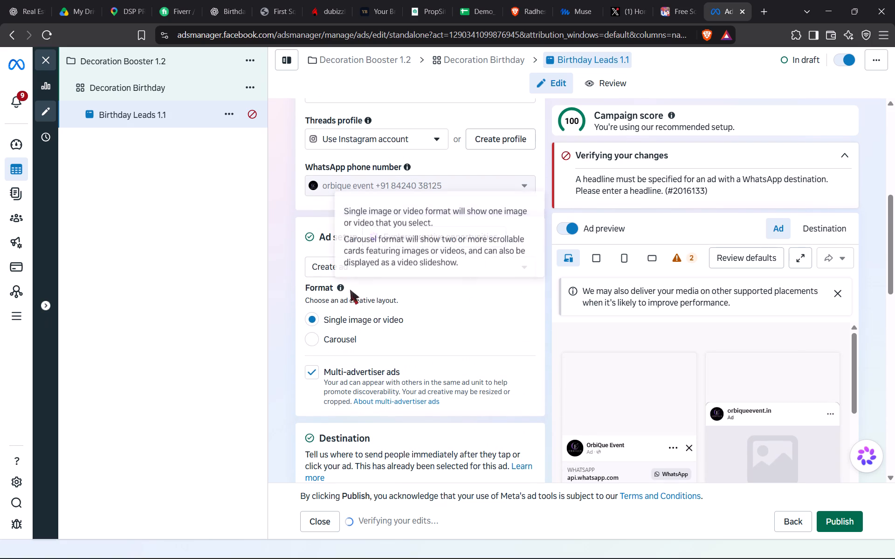
{"action": "left_click", "coordinate": [393, 273]}
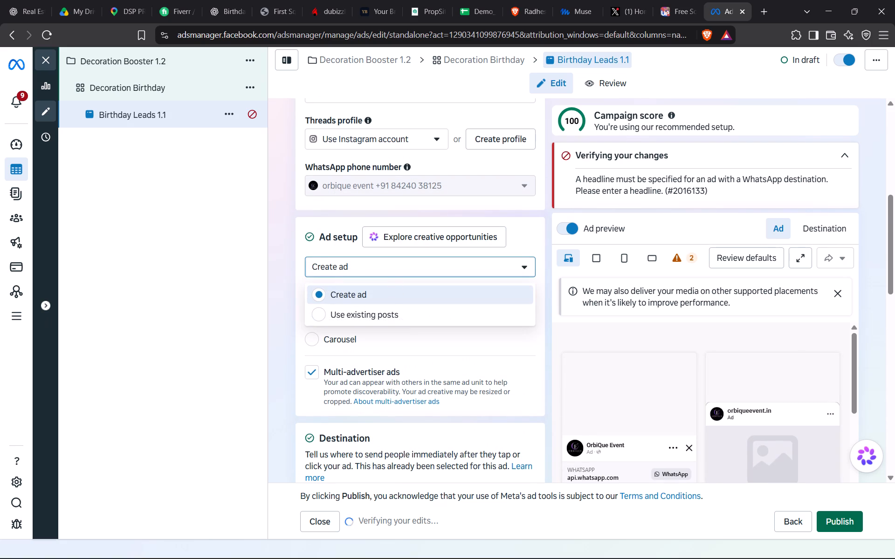
{"action": "left_click", "coordinate": [391, 267]}
{"action": "left_click", "coordinate": [315, 337]}
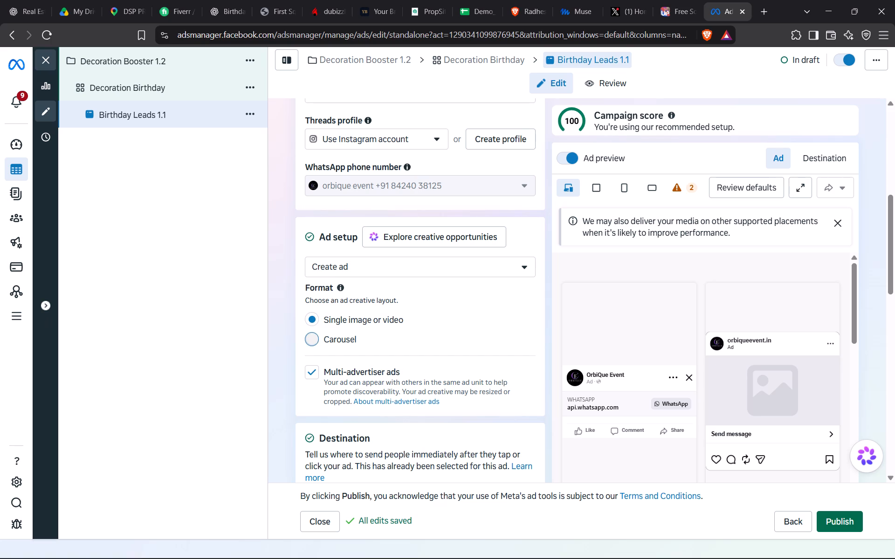
Upload the five WhatsApp Video 2026-09-24 MP4 files from Downloads as video media for the ad's carousel cards.
{"action": "scroll", "coordinate": [420, 338], "scroll_direction": "down", "scroll_amount": 1}
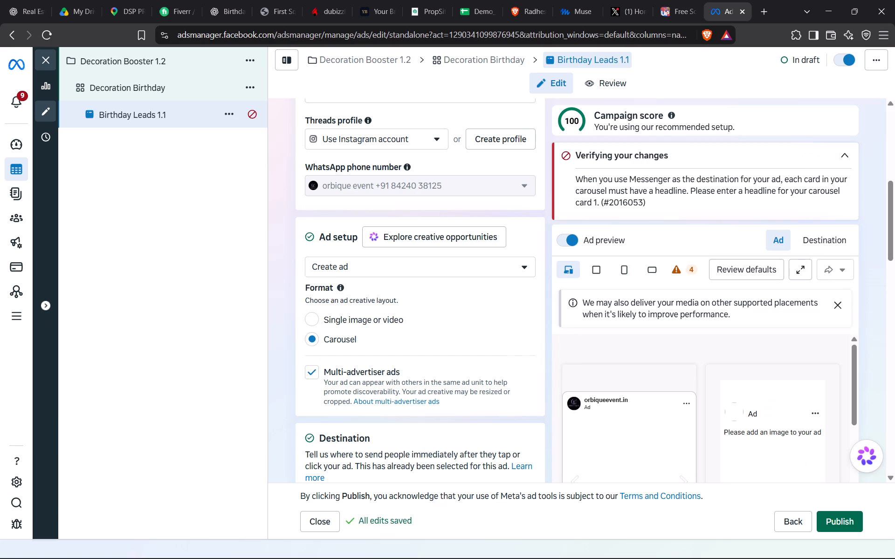
{"action": "scroll", "coordinate": [420, 338], "scroll_direction": "down", "scroll_amount": 2}
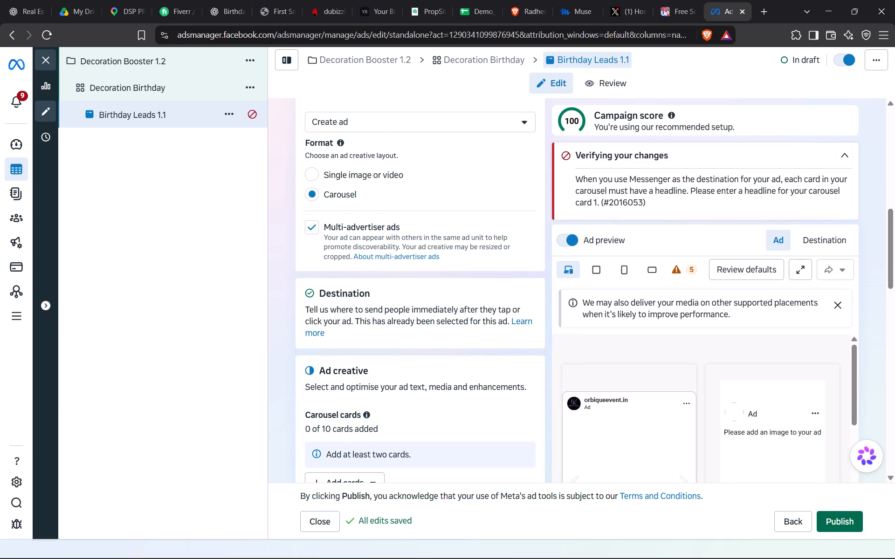
{"action": "scroll", "coordinate": [364, 312], "scroll_direction": "down", "scroll_amount": 2}
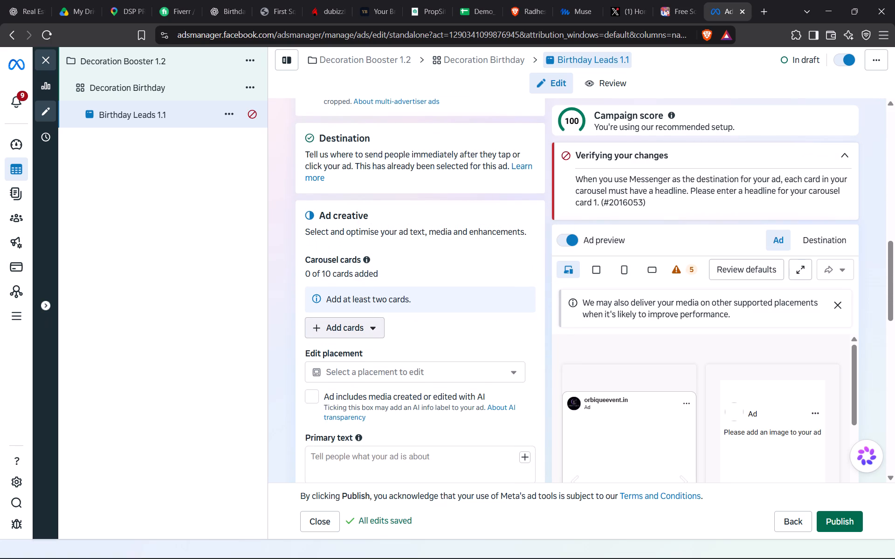
{"action": "left_click", "coordinate": [335, 329]}
{"action": "left_click", "coordinate": [336, 373]}
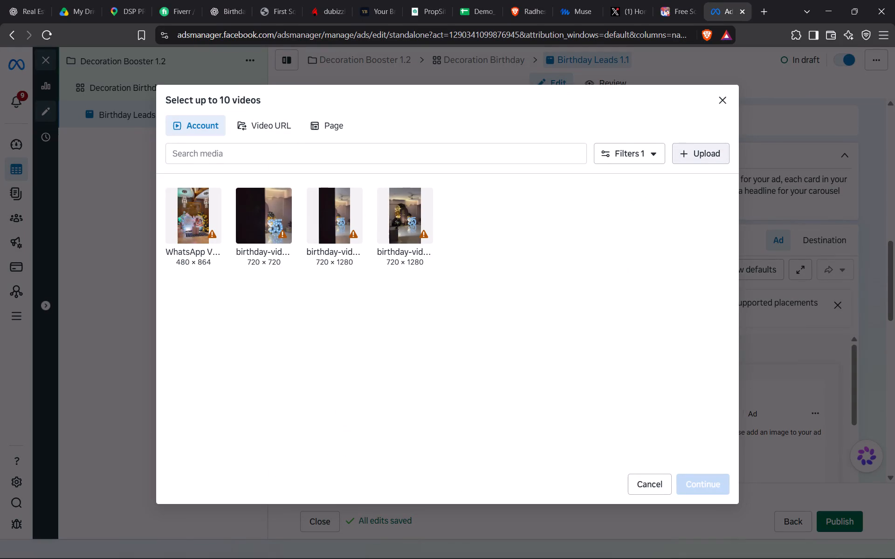
{"action": "left_click", "coordinate": [701, 147]}
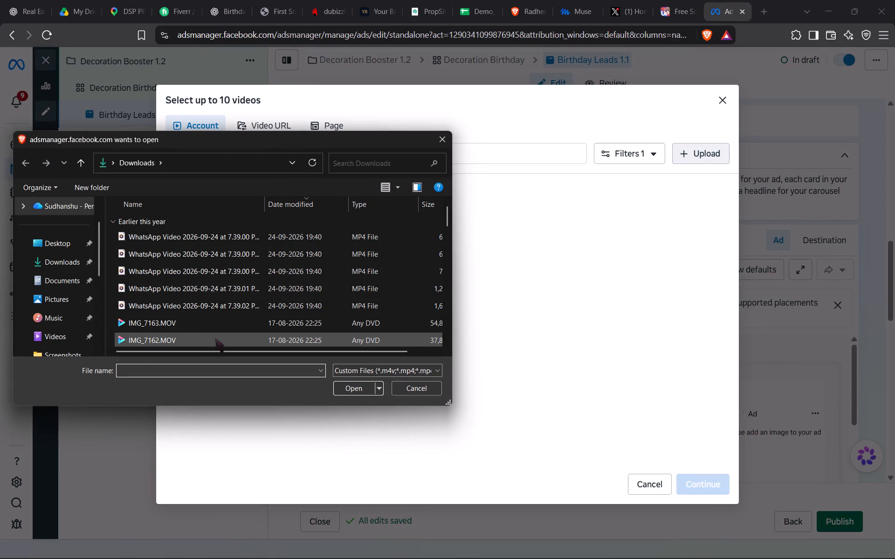
{"action": "left_click_drag", "start_coordinate": [110, 307], "coordinate": [123, 288]}
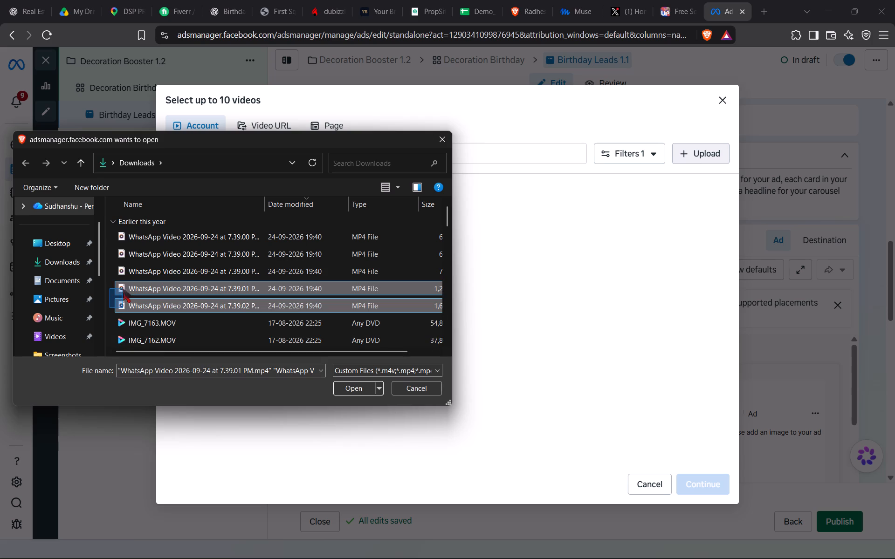
{"action": "left_click_drag", "start_coordinate": [123, 288], "coordinate": [119, 236]}
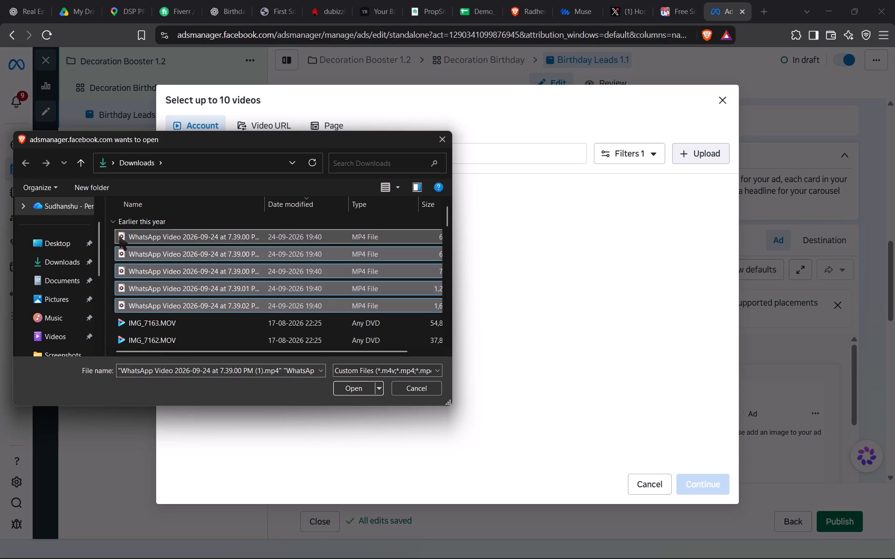